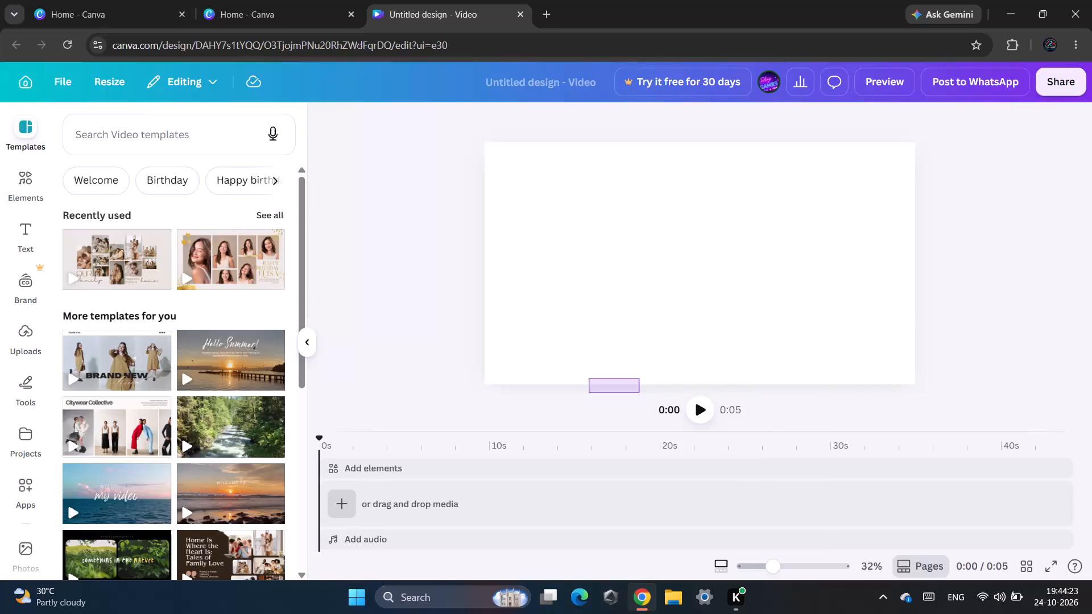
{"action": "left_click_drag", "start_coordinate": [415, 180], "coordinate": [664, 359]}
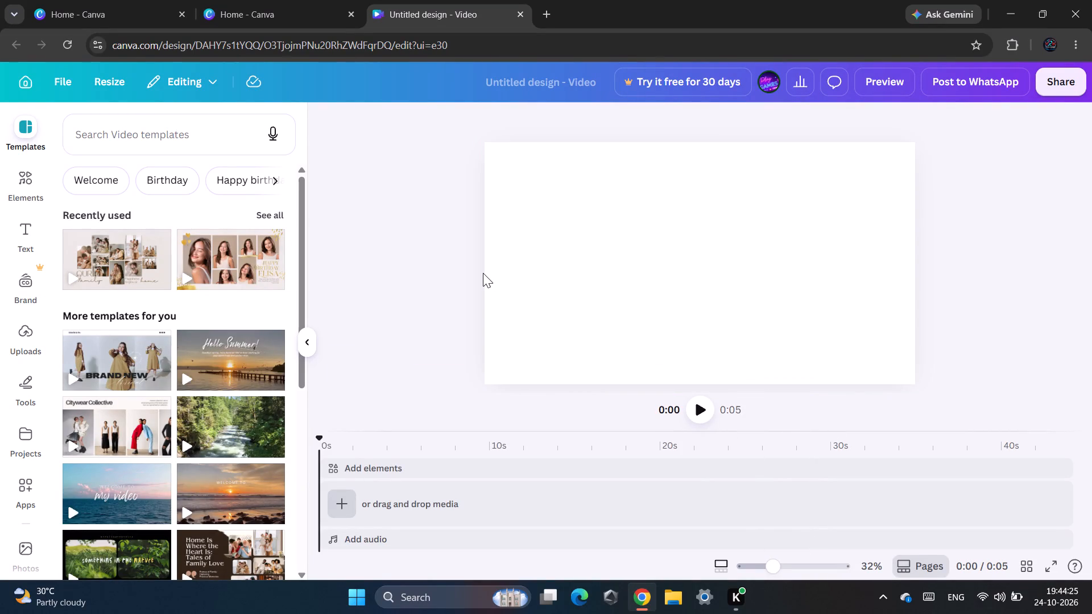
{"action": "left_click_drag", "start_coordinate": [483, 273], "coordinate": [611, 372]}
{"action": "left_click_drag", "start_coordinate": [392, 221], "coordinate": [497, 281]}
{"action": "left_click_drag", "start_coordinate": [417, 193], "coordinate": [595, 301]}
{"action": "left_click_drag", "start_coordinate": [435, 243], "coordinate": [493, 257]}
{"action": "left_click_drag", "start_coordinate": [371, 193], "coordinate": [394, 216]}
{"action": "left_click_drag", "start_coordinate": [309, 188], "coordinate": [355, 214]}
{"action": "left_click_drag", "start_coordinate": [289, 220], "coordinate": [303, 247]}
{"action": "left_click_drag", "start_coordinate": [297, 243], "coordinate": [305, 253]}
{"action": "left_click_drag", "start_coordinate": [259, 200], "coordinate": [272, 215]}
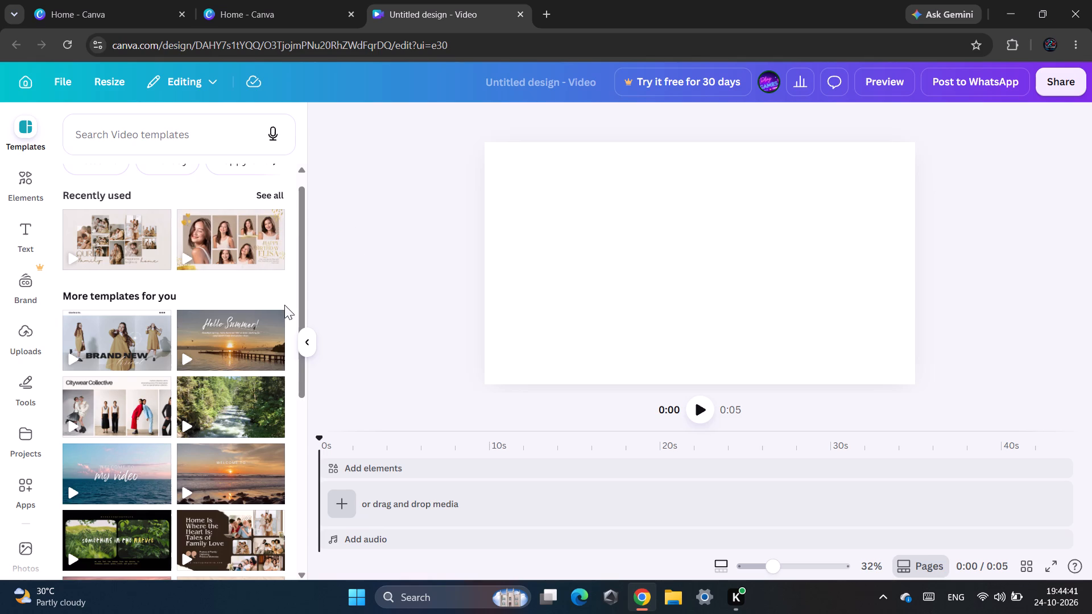
Apply the Beige Modern Family Photo Collage Video template to the blank video page.
{"action": "scroll", "coordinate": [214, 360], "scroll_direction": "down", "scroll_amount": 1}
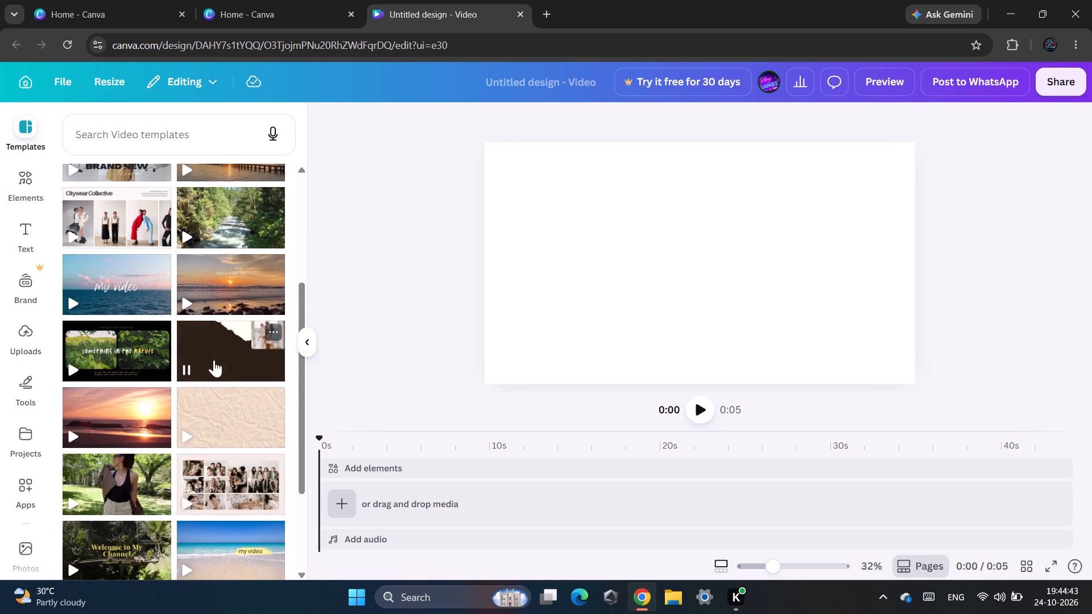
{"action": "scroll", "coordinate": [214, 360], "scroll_direction": "down", "scroll_amount": 1}
{"action": "left_click", "coordinate": [214, 360]}
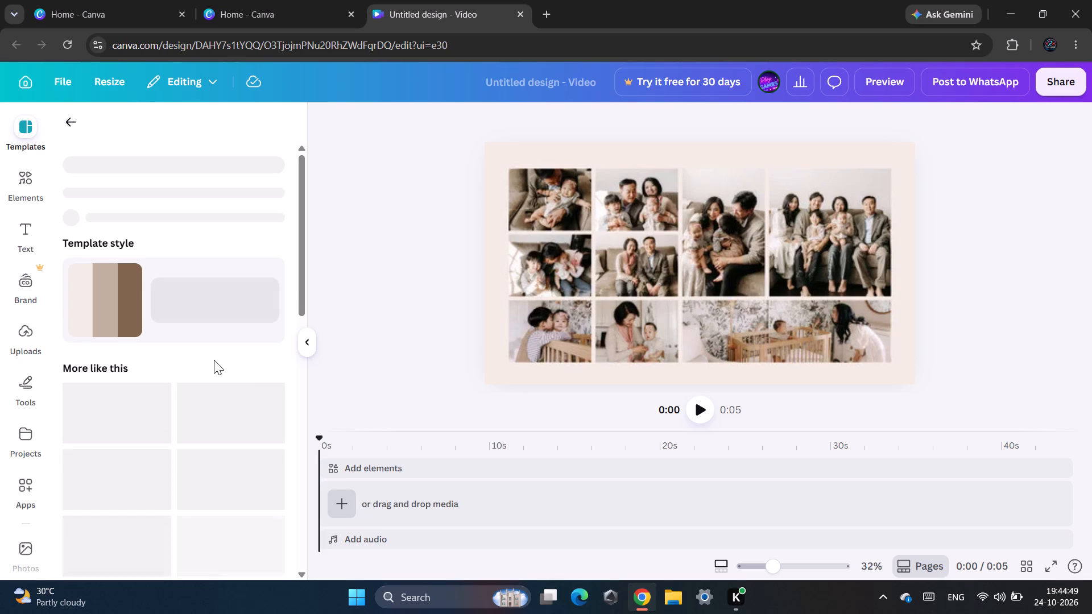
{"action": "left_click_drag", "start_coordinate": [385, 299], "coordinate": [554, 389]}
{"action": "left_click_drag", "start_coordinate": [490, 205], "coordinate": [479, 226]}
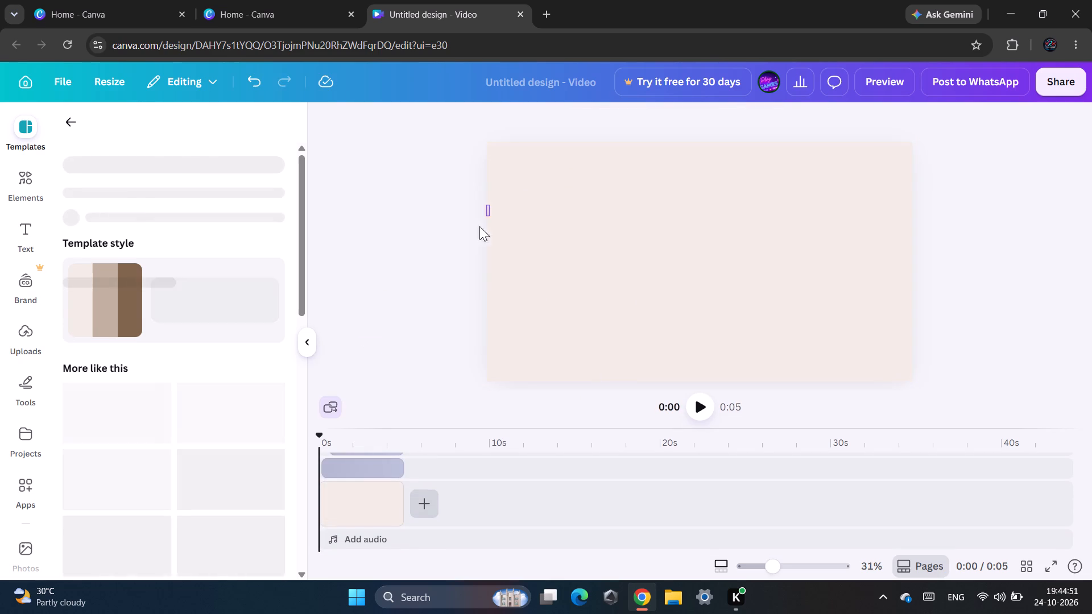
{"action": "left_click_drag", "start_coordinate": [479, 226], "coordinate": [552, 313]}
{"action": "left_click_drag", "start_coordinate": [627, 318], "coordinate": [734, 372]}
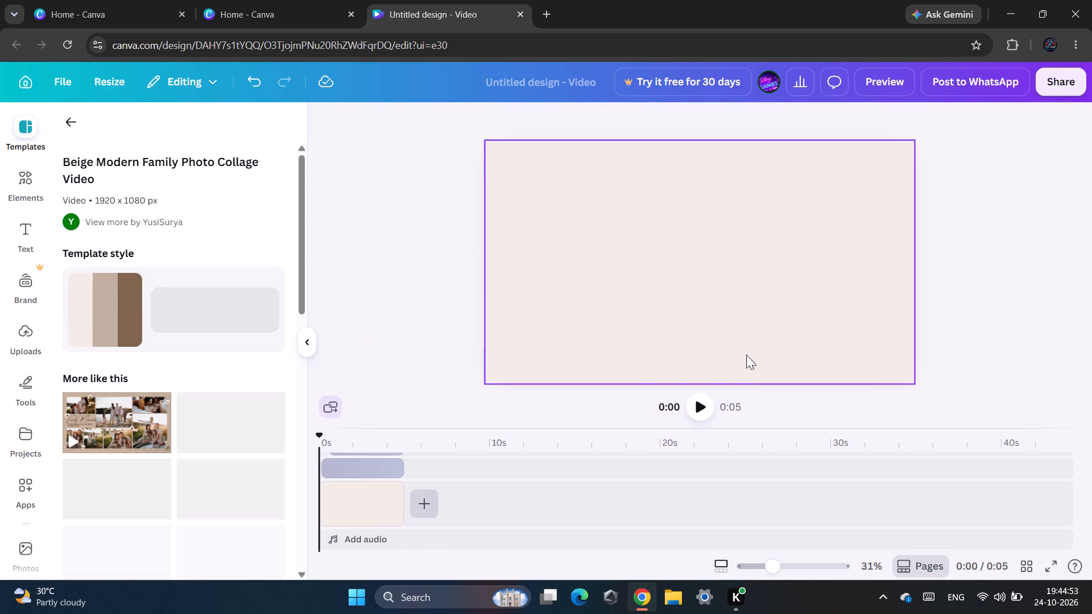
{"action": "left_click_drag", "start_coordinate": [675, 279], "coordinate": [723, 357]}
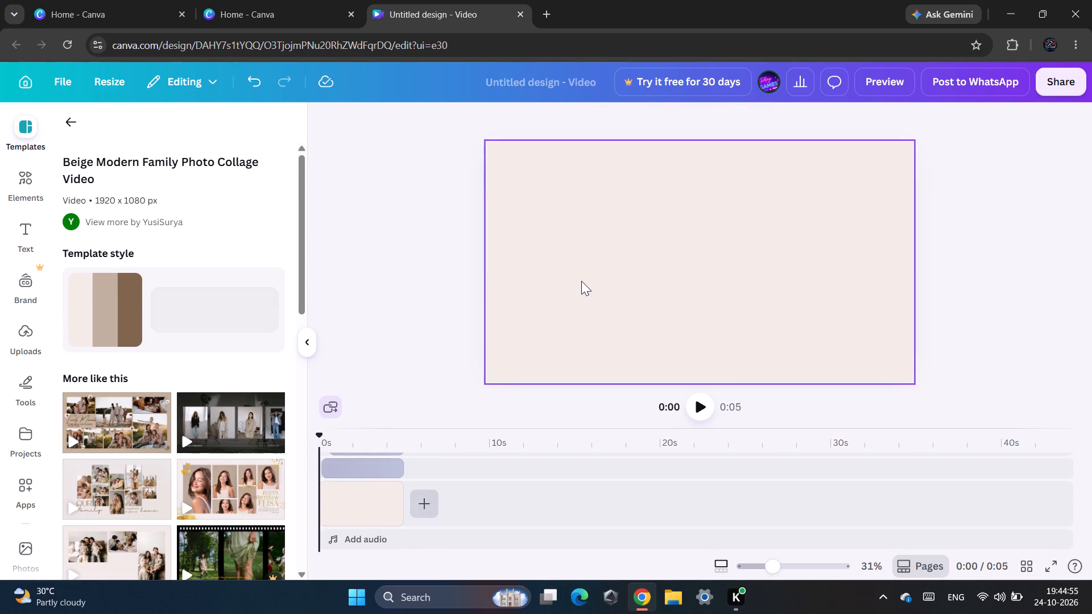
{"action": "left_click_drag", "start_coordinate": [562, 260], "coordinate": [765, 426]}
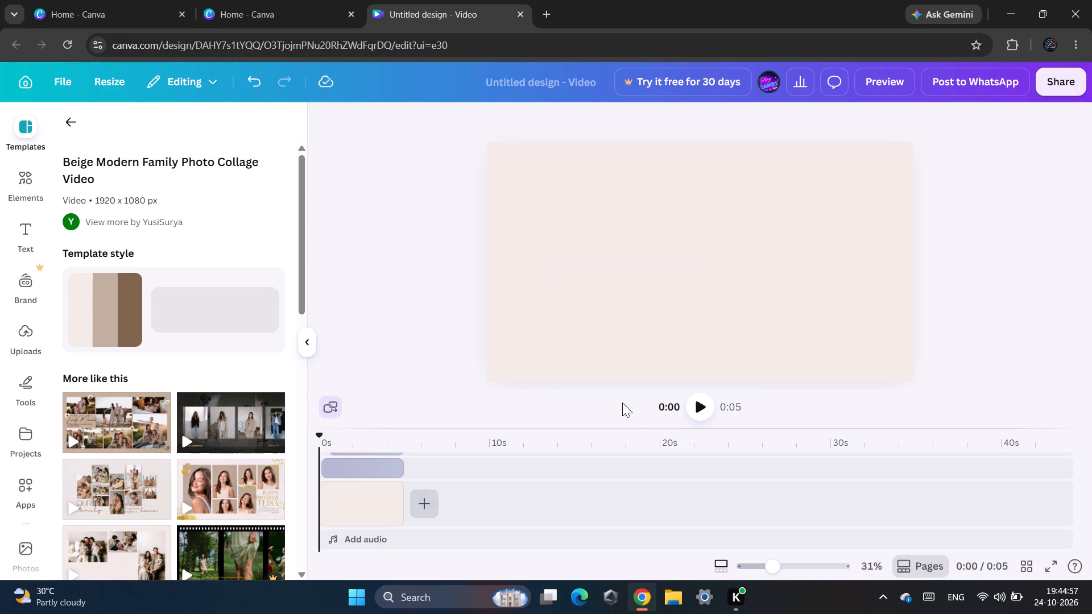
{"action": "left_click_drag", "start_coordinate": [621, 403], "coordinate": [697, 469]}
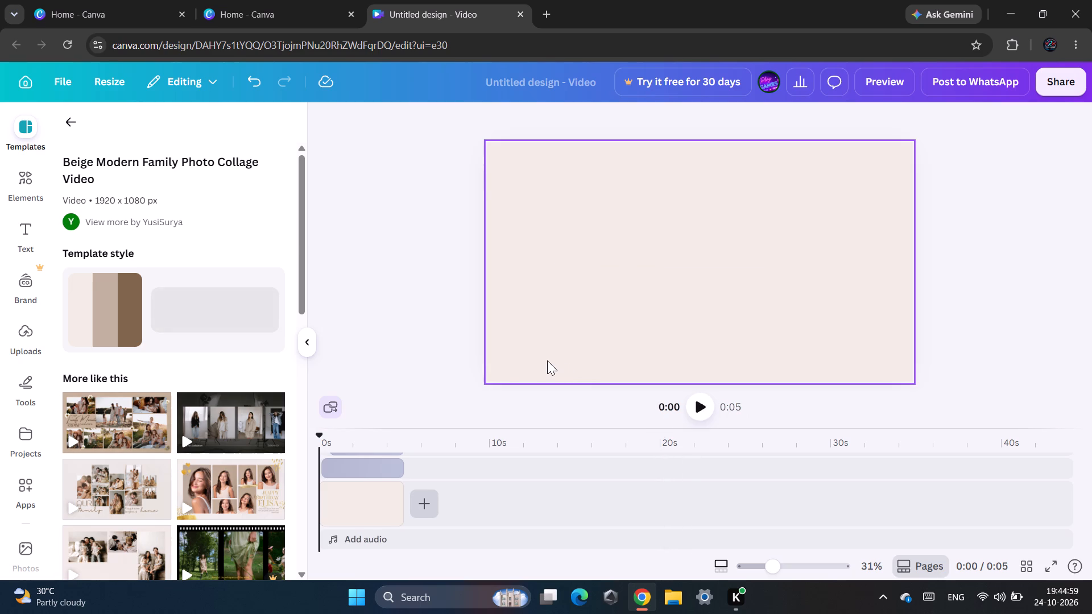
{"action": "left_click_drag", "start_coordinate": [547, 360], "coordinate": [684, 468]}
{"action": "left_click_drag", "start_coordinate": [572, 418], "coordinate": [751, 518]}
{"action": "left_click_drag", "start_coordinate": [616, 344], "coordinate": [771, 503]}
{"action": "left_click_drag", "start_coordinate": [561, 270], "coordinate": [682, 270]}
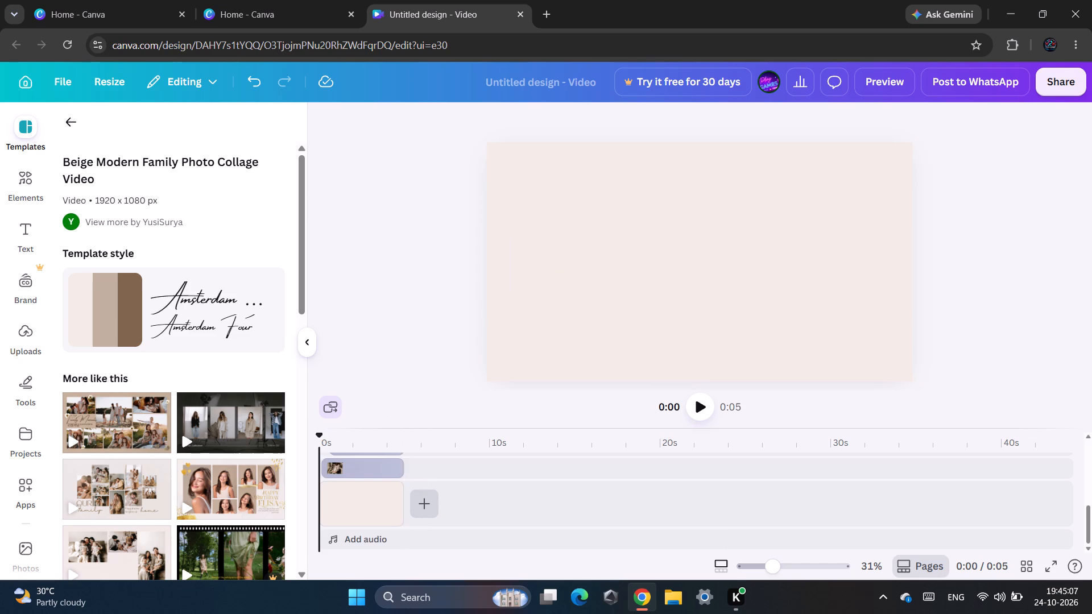
Enlarge the timeline area to expose the stacked element tracks.
{"action": "left_click_drag", "start_coordinate": [400, 429], "coordinate": [377, 88]}
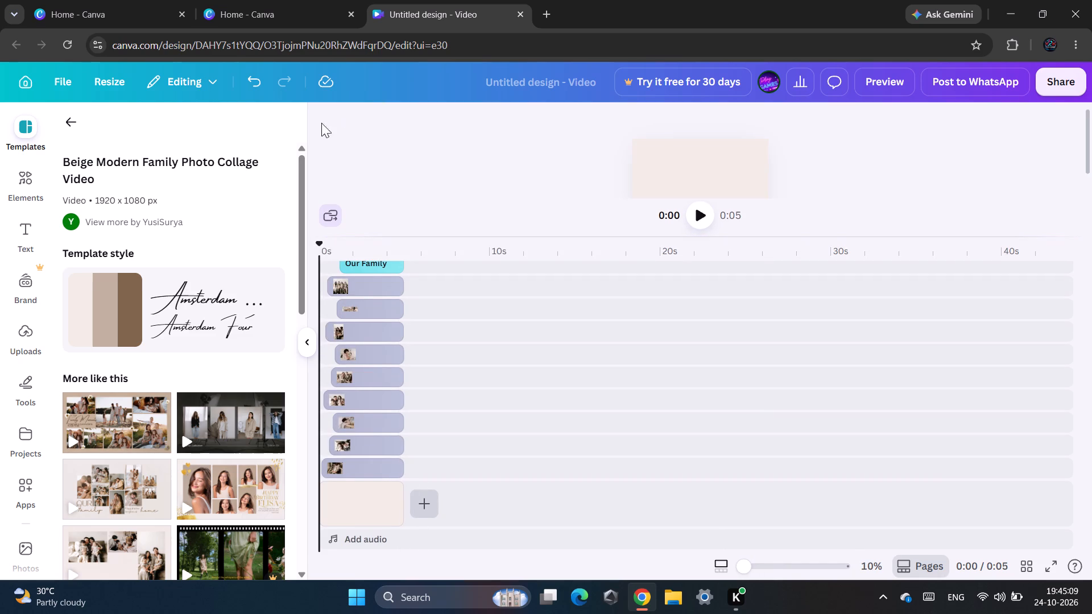
Add the Brown and Beige Minimalist Family Photo Collage Video template as a second page after the first.
{"action": "scroll", "coordinate": [210, 292], "scroll_direction": "down", "scroll_amount": 1}
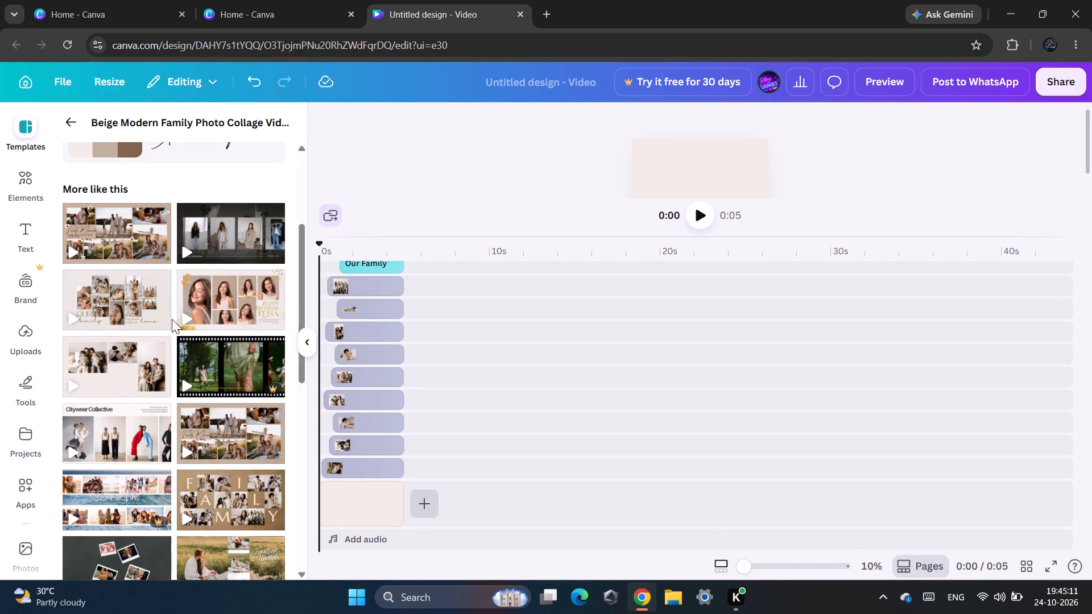
{"action": "scroll", "coordinate": [172, 319], "scroll_direction": "down", "scroll_amount": 1}
{"action": "left_click", "coordinate": [215, 292]}
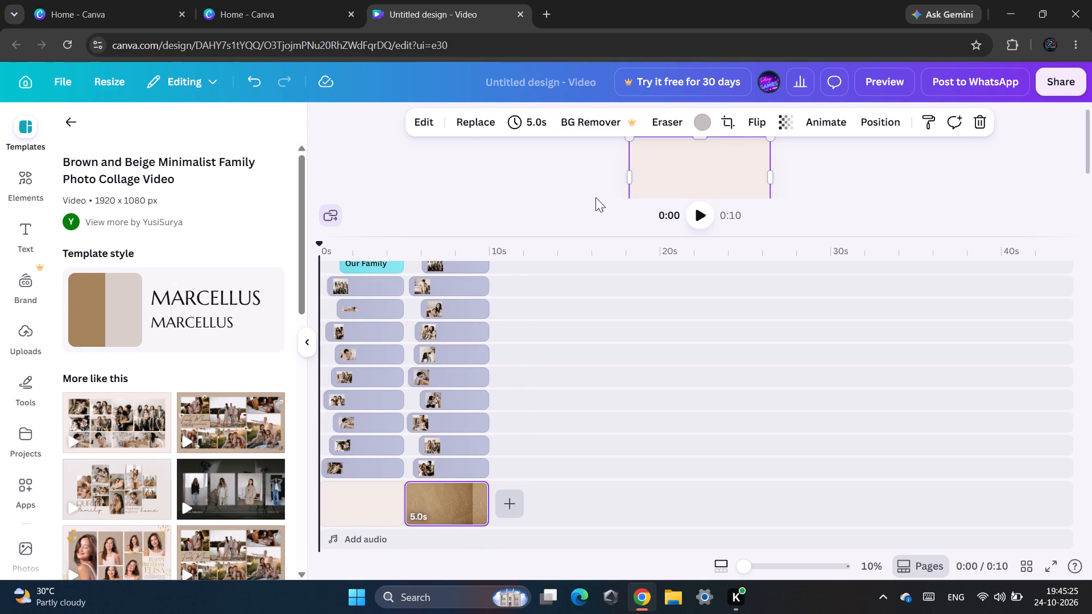
Extend the start of the letter text clips y, l, i, m, a and f back to 0 s, making each 10.0 s long.
{"action": "left_click_drag", "start_coordinate": [577, 237], "coordinate": [572, 114]}
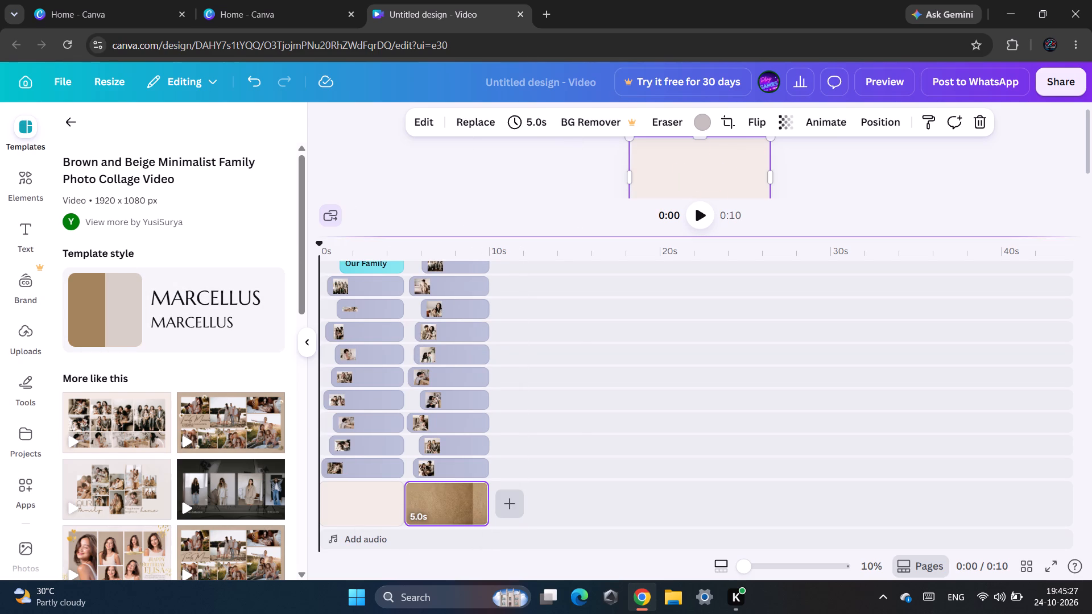
{"action": "scroll", "coordinate": [570, 328], "scroll_direction": "down", "scroll_amount": 3}
{"action": "scroll", "coordinate": [570, 328], "scroll_direction": "up", "scroll_amount": 2}
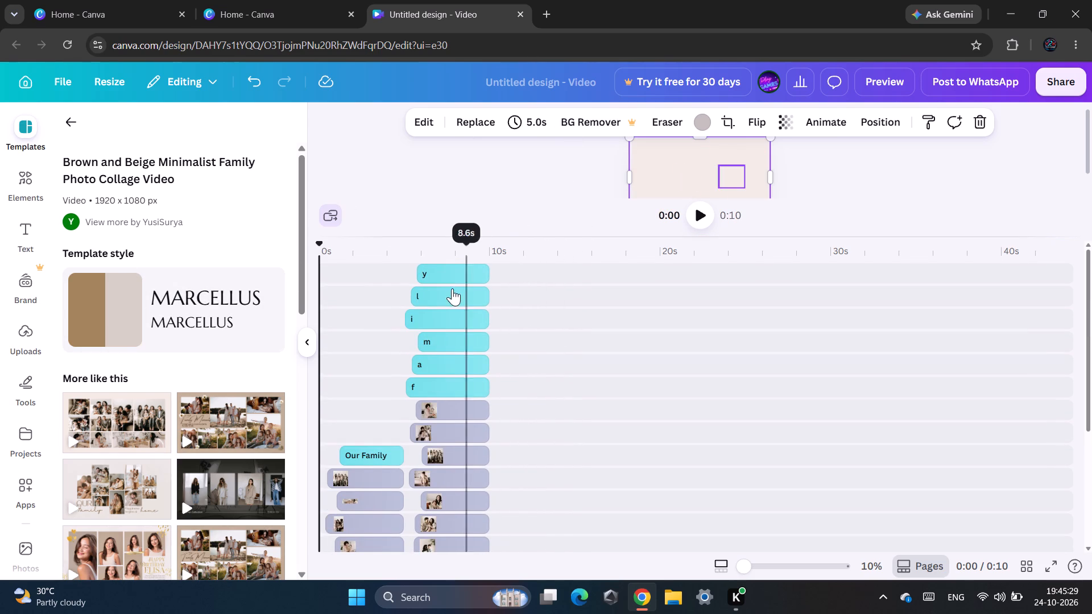
{"action": "left_click_drag", "start_coordinate": [418, 275], "coordinate": [420, 275]}
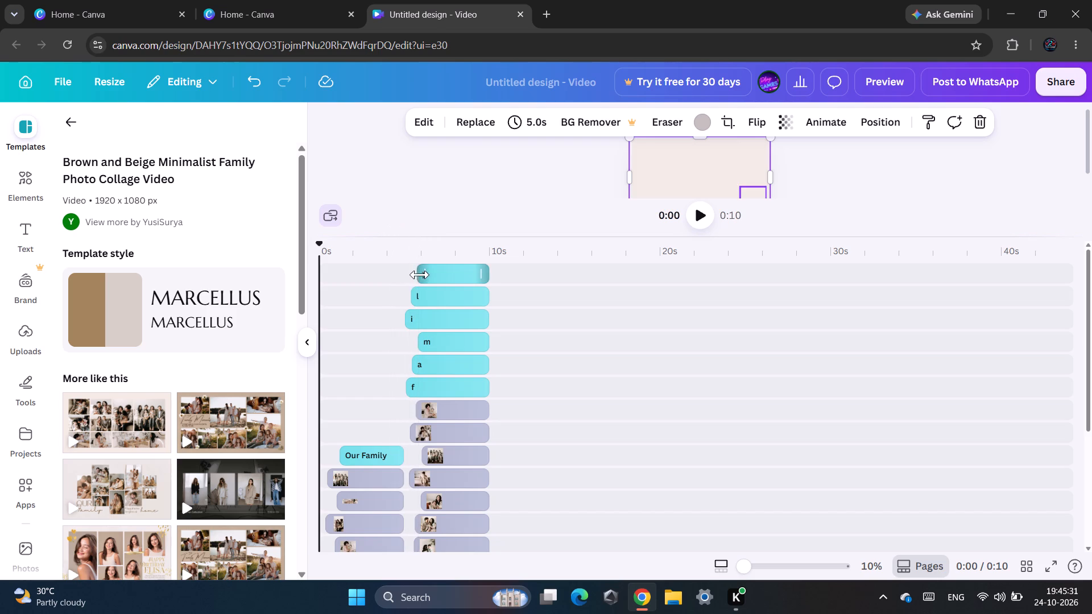
{"action": "left_click_drag", "start_coordinate": [420, 275], "coordinate": [317, 281]}
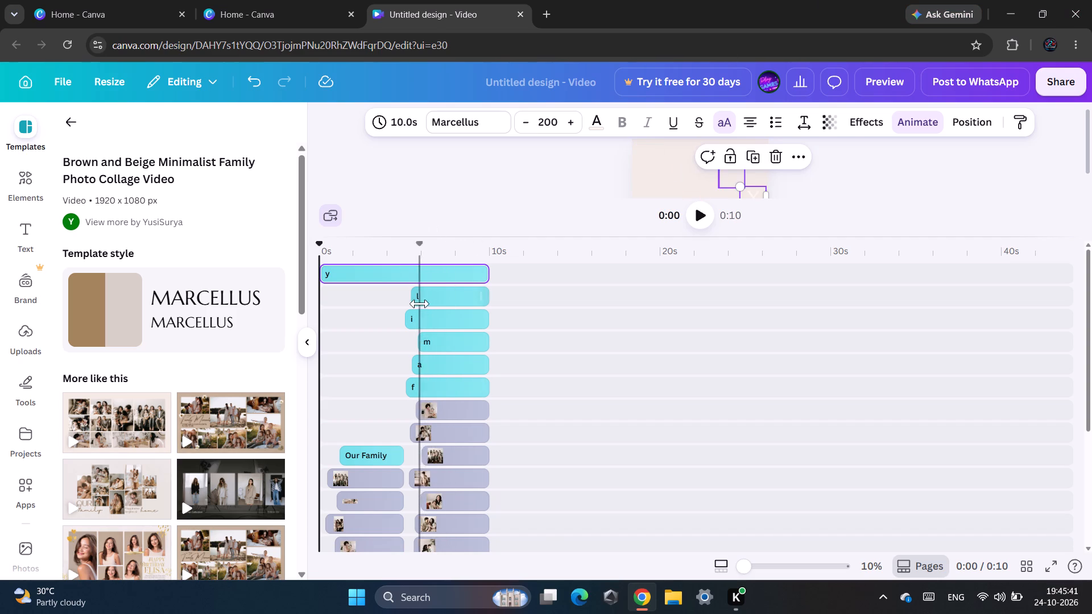
{"action": "left_click_drag", "start_coordinate": [419, 302], "coordinate": [289, 304]}
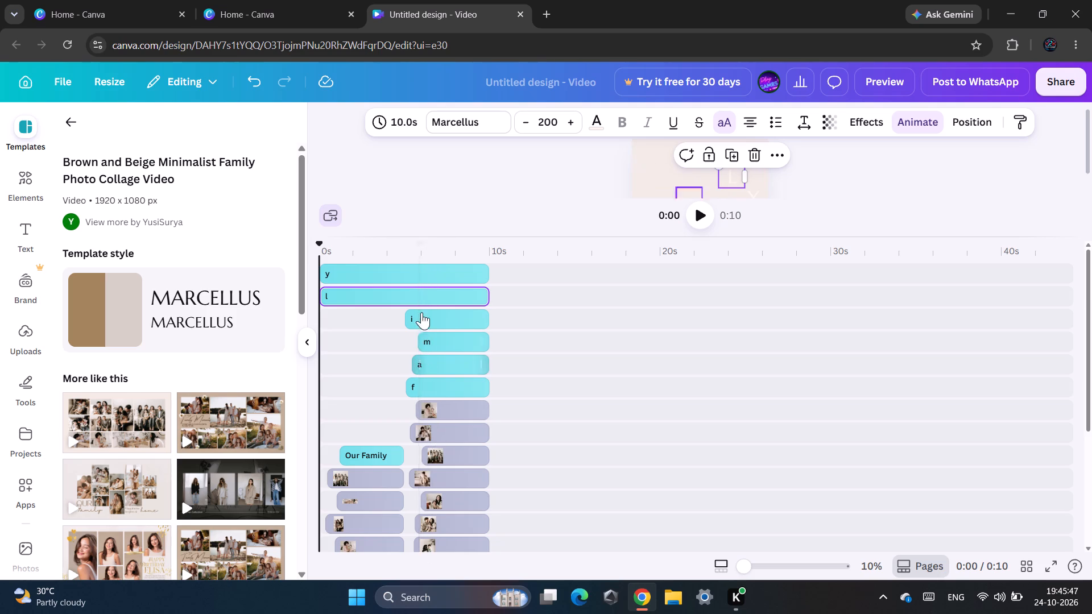
{"action": "left_click_drag", "start_coordinate": [409, 321], "coordinate": [214, 338]}
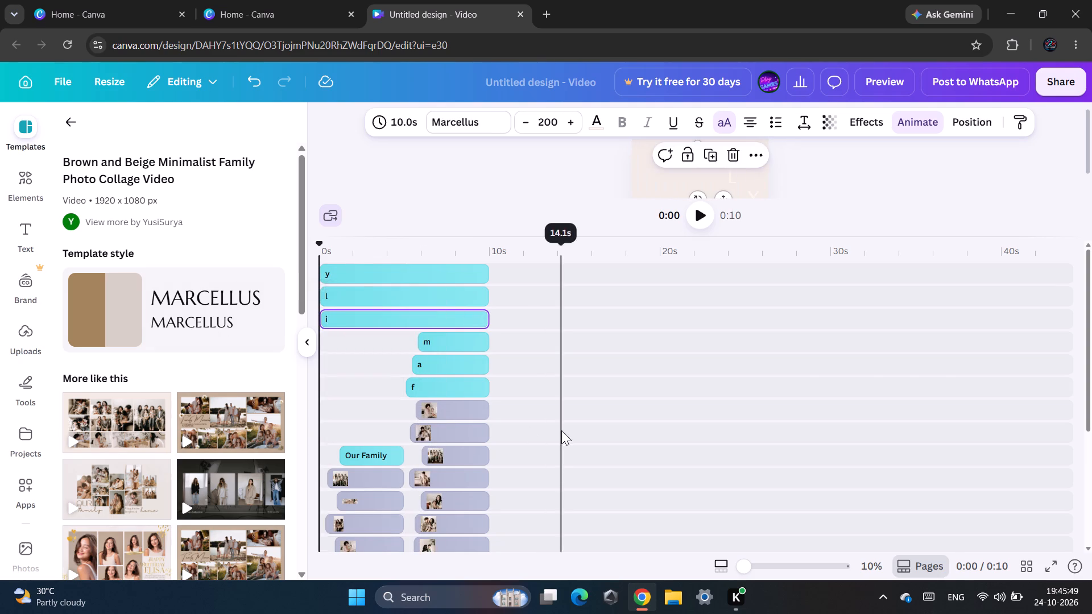
{"action": "left_click_drag", "start_coordinate": [428, 345], "coordinate": [255, 339]}
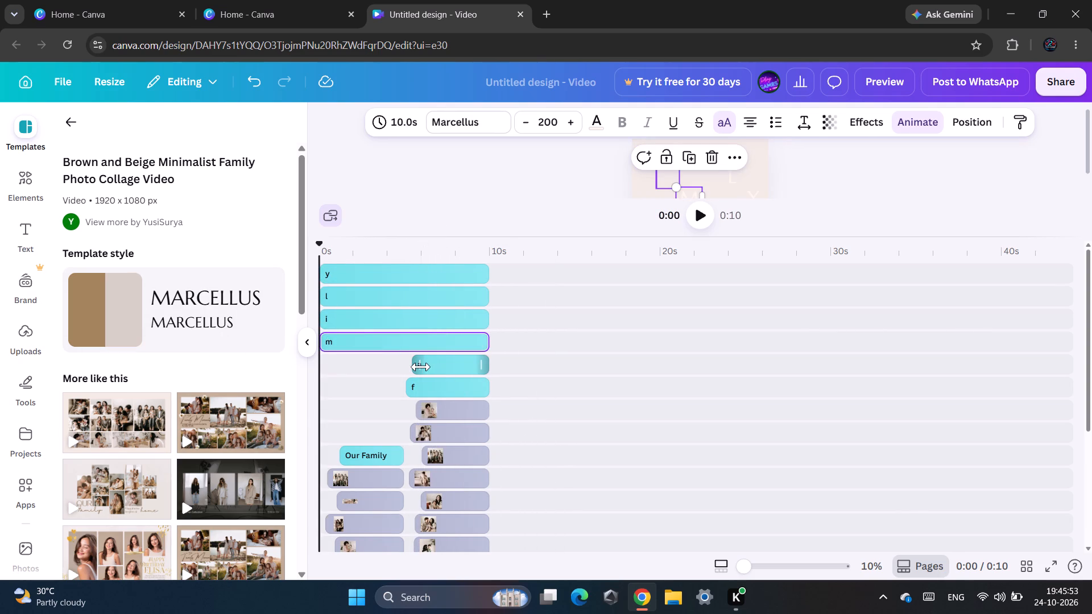
{"action": "left_click_drag", "start_coordinate": [421, 367], "coordinate": [298, 368]}
{"action": "left_click_drag", "start_coordinate": [419, 389], "coordinate": [181, 391]}
Extend the start of the two photo clips directly below the letter f clip back to 0 s.
{"action": "left_click_drag", "start_coordinate": [428, 405], "coordinate": [419, 406]}
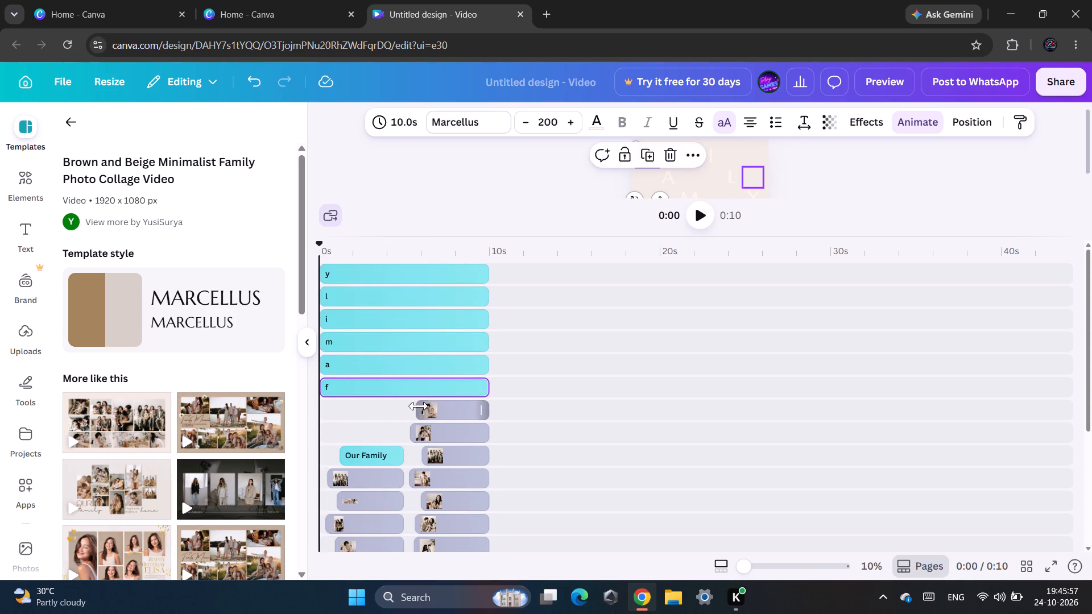
{"action": "left_click_drag", "start_coordinate": [419, 406], "coordinate": [239, 416]}
{"action": "left_click_drag", "start_coordinate": [420, 432], "coordinate": [179, 429]}
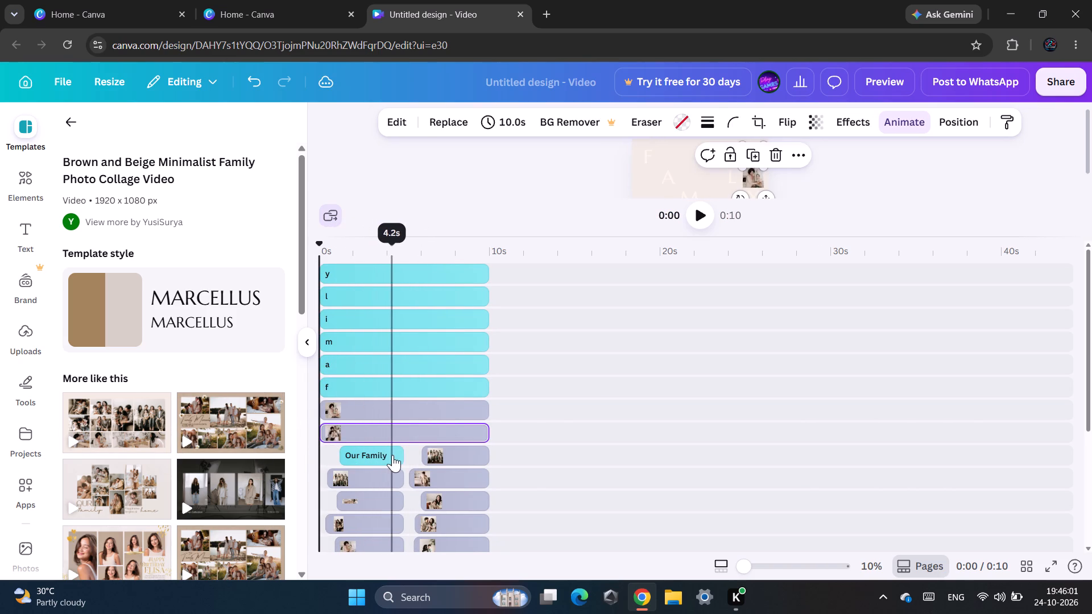
Stretch the "Our Family" text clip from 0 s to about 12.8 s, and extend the second-page photo clip above it back to 0 s.
{"action": "left_click", "coordinate": [395, 455]}
{"action": "left_click_drag", "start_coordinate": [395, 455], "coordinate": [530, 455]}
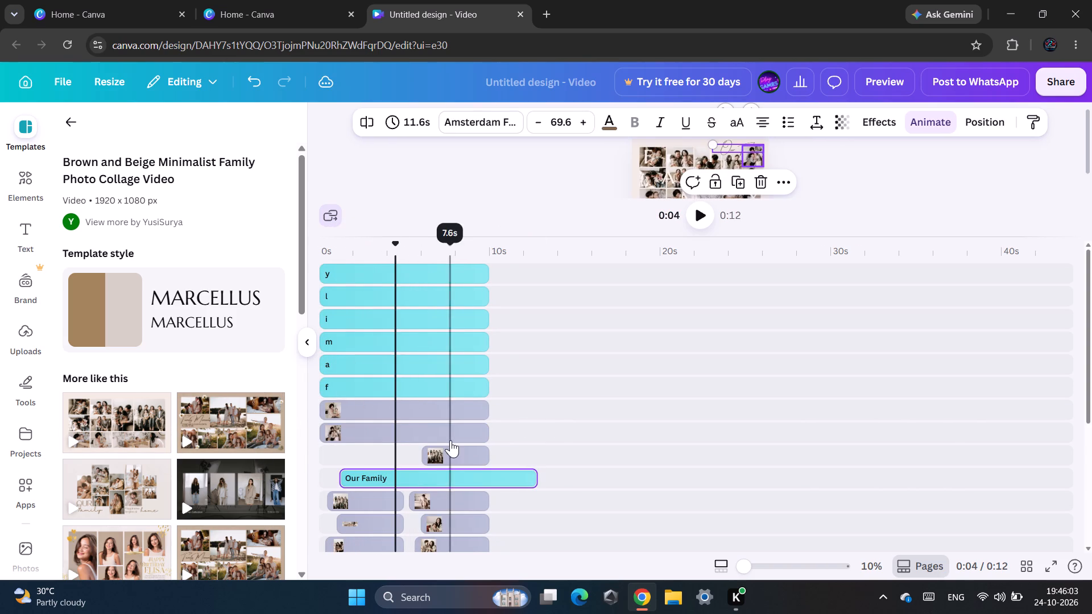
{"action": "left_click_drag", "start_coordinate": [431, 460], "coordinate": [91, 459]}
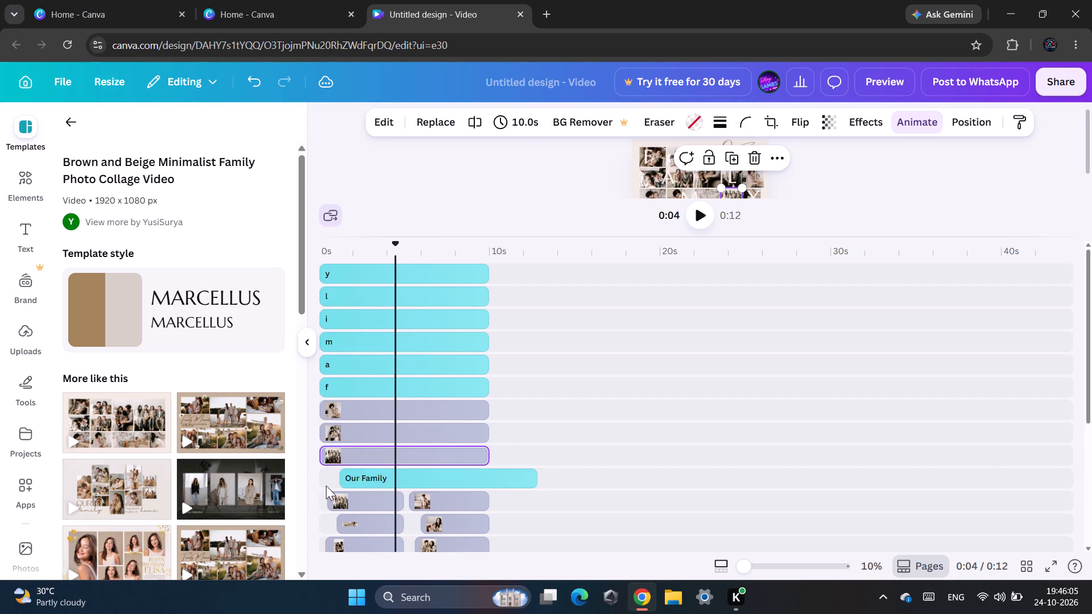
{"action": "left_click_drag", "start_coordinate": [341, 484], "coordinate": [271, 480]}
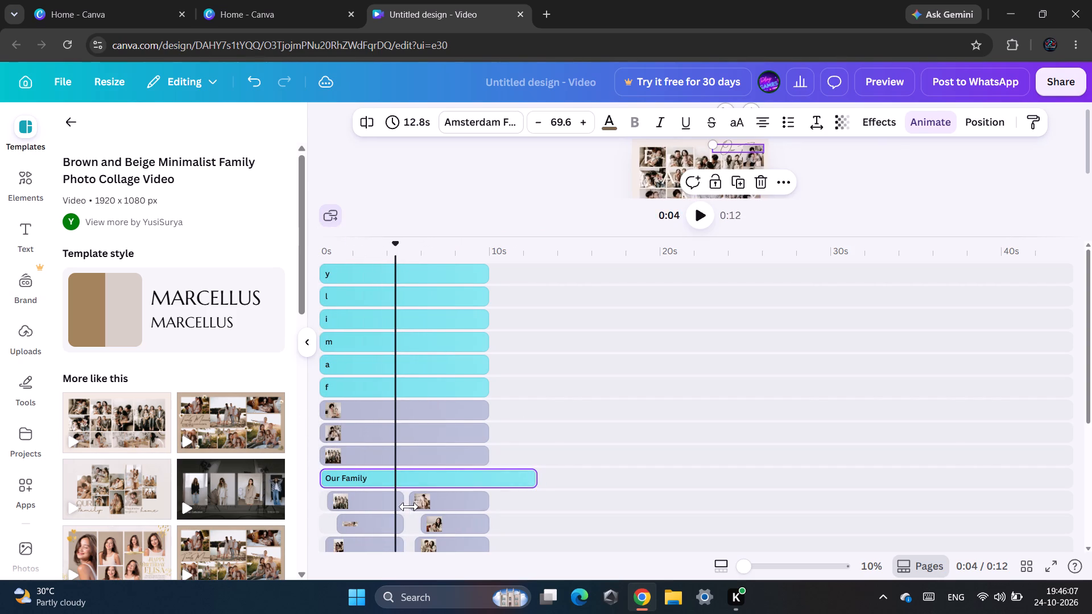
Extend the starts of the four first- and second-page photo clips directly below the "Our Family" text clip back to 0 s.
{"action": "left_click_drag", "start_coordinate": [411, 505], "coordinate": [221, 511]}
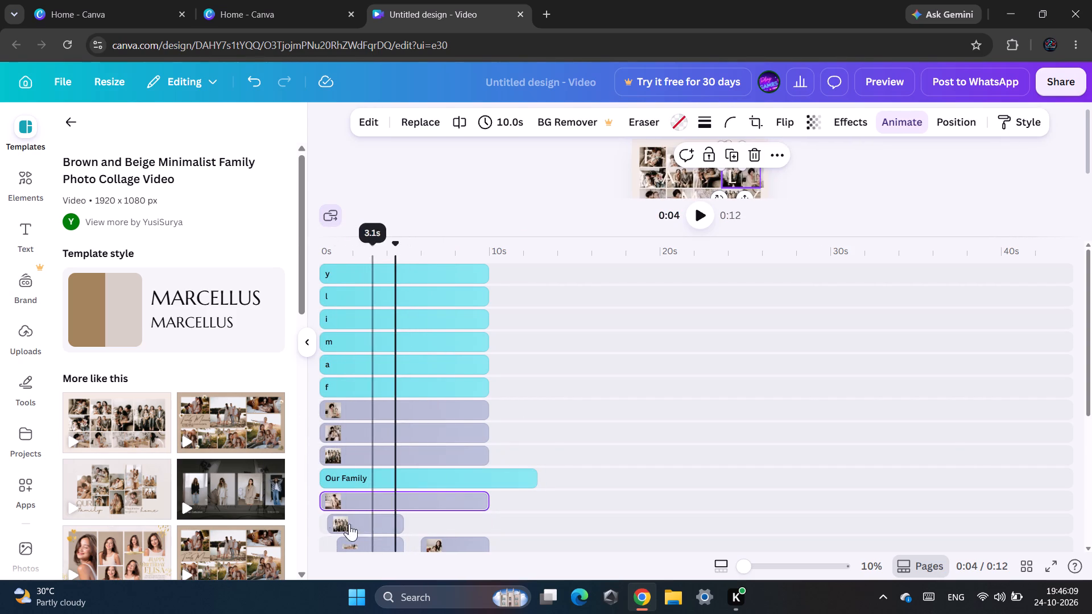
{"action": "left_click_drag", "start_coordinate": [335, 524], "coordinate": [220, 523]}
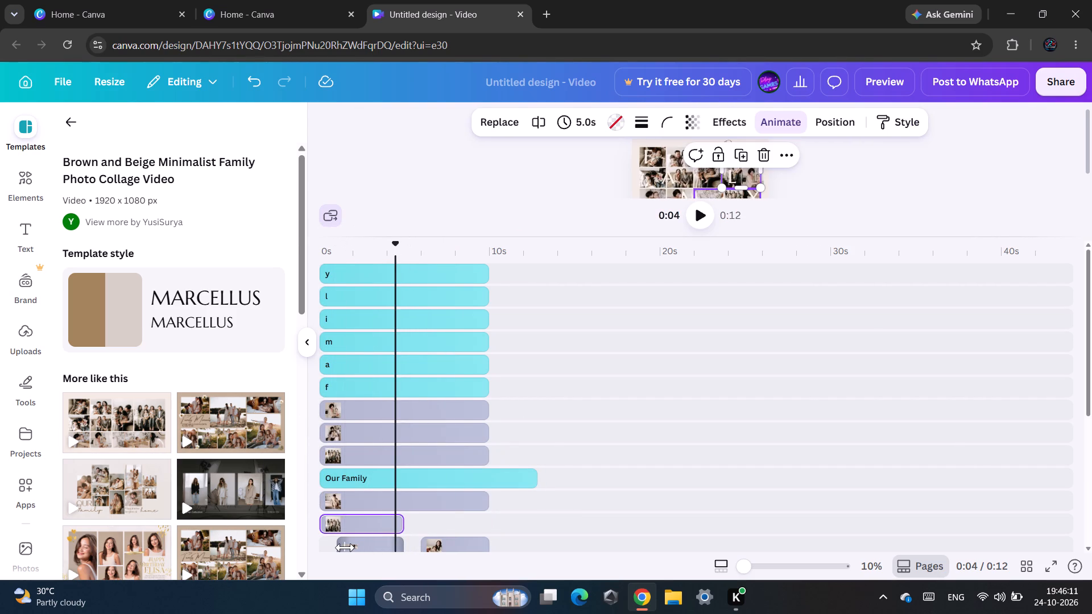
{"action": "scroll", "coordinate": [397, 520], "scroll_direction": "up", "scroll_amount": 1}
{"action": "scroll", "coordinate": [399, 497], "scroll_direction": "down", "scroll_amount": 1}
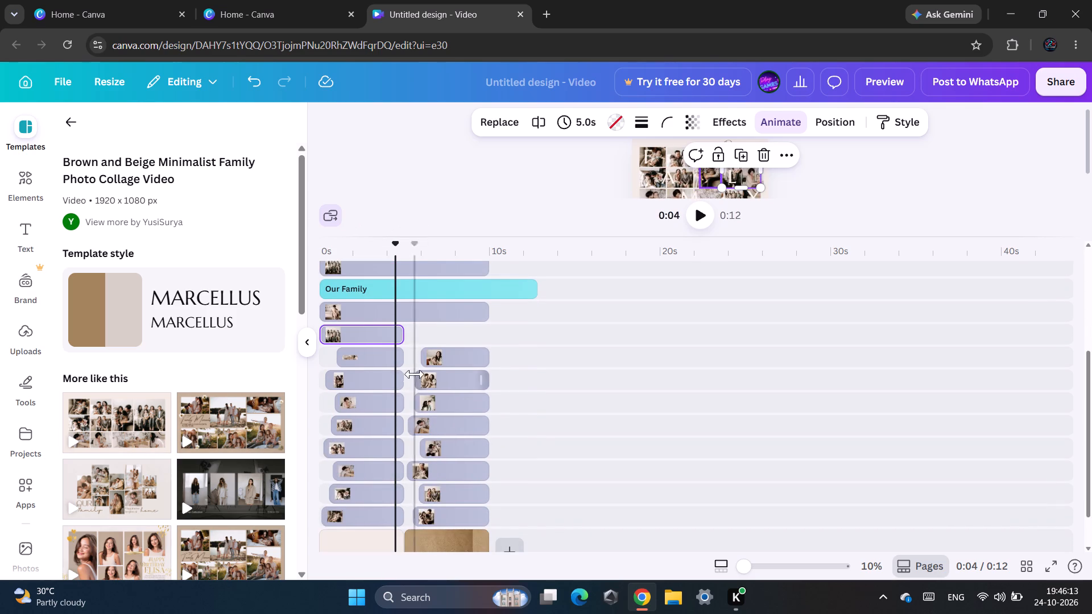
{"action": "left_click_drag", "start_coordinate": [429, 355], "coordinate": [193, 361]}
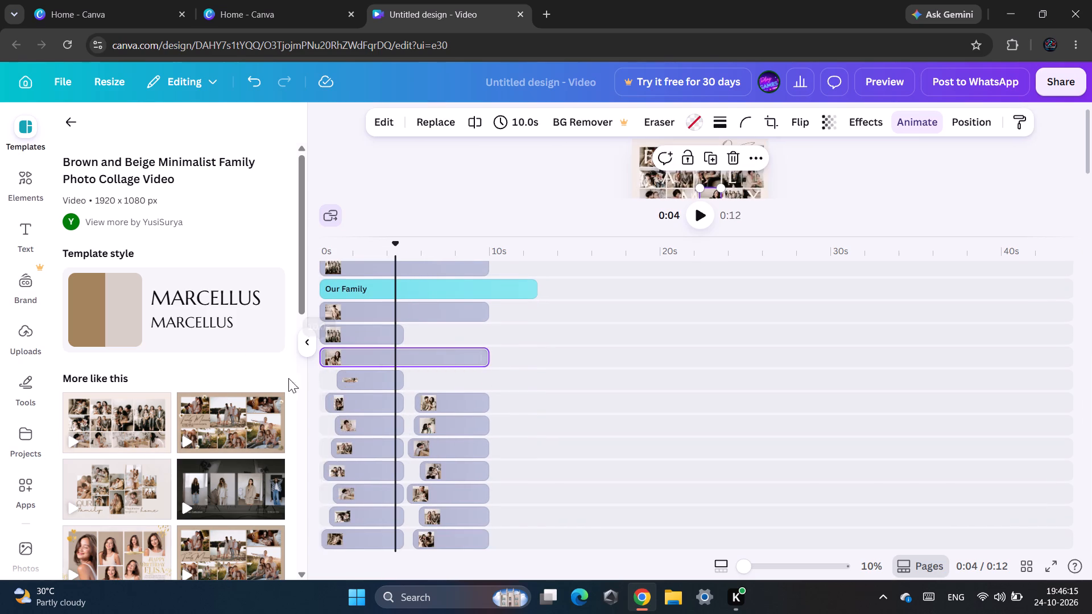
{"action": "left_click_drag", "start_coordinate": [346, 375], "coordinate": [195, 395]}
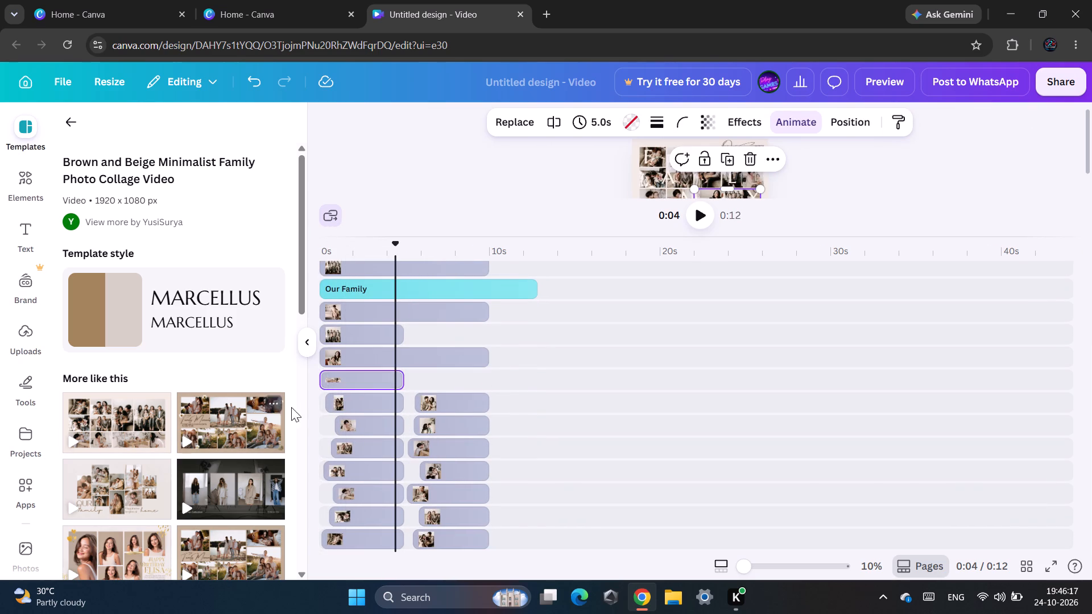
Extend the starts of the photo clips in the following three paired rows back to 0 s, for both the first and second page.
{"action": "left_click_drag", "start_coordinate": [333, 405], "coordinate": [271, 400]}
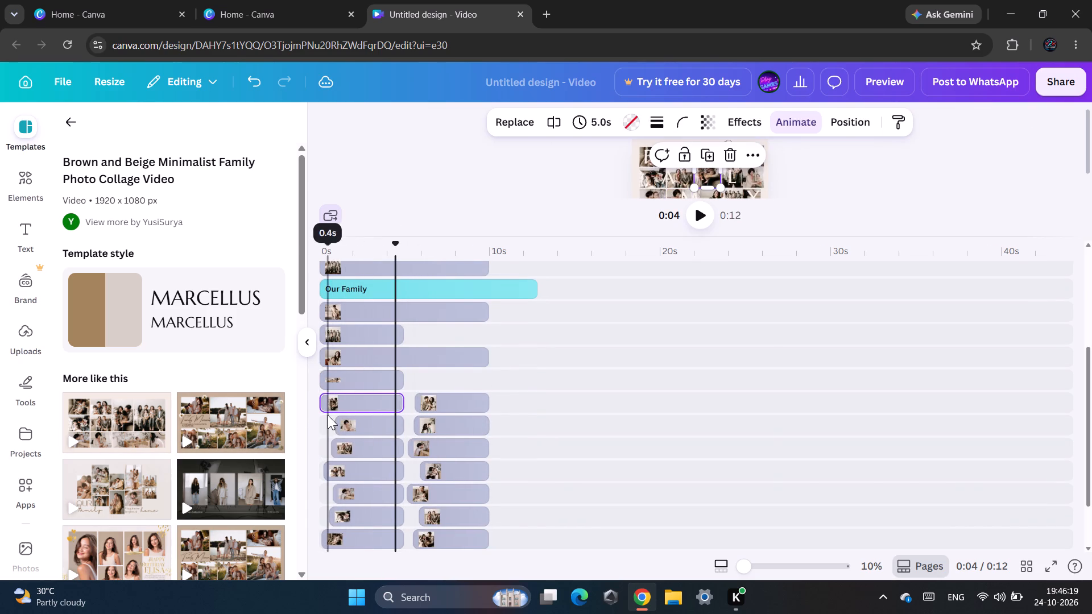
{"action": "left_click_drag", "start_coordinate": [338, 426], "coordinate": [271, 409]}
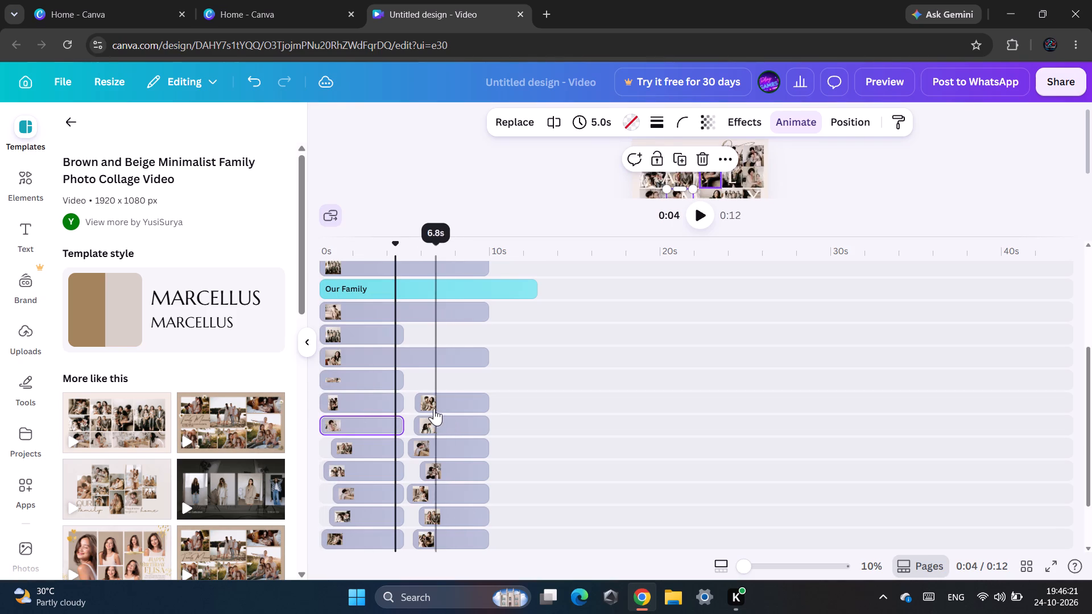
{"action": "left_click_drag", "start_coordinate": [419, 406], "coordinate": [277, 406]}
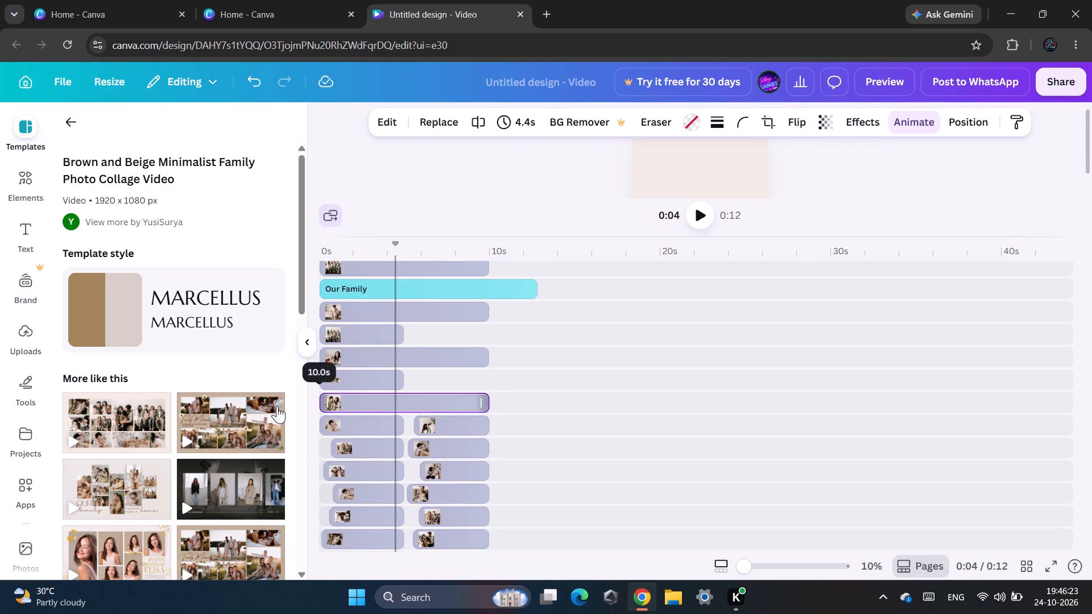
{"action": "left_click_drag", "start_coordinate": [419, 453], "coordinate": [148, 451]}
{"action": "left_click_drag", "start_coordinate": [337, 497], "coordinate": [329, 496]}
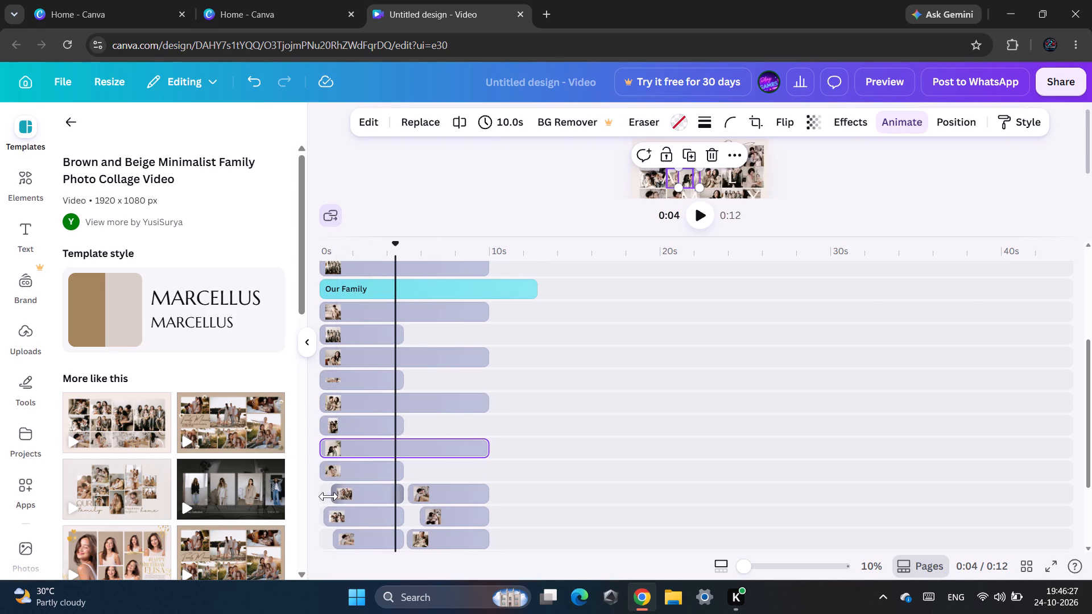
{"action": "left_click_drag", "start_coordinate": [329, 496], "coordinate": [224, 493]}
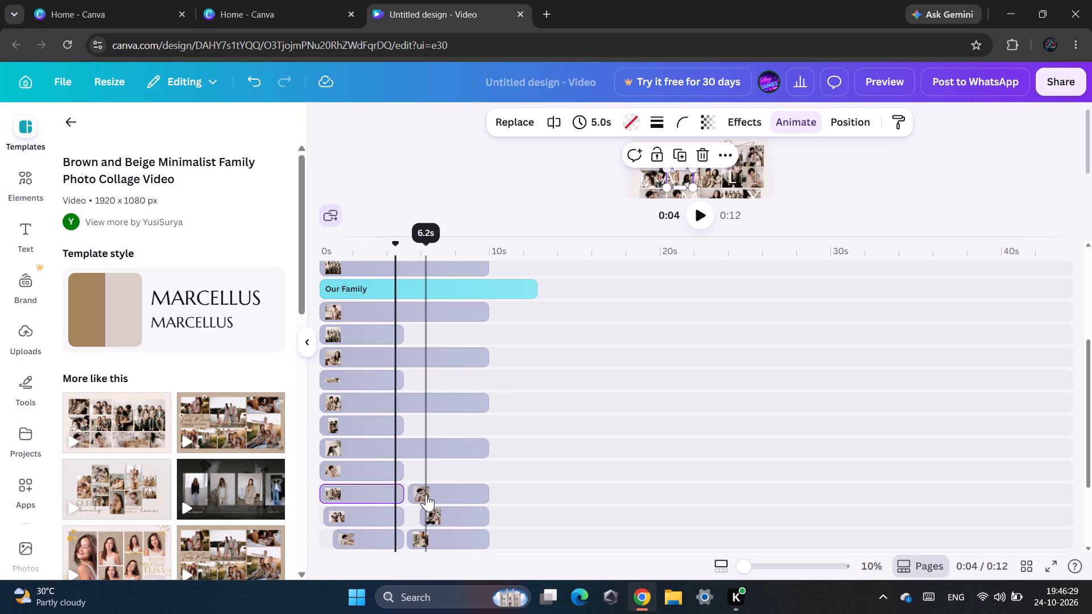
{"action": "left_click_drag", "start_coordinate": [417, 497], "coordinate": [113, 498]}
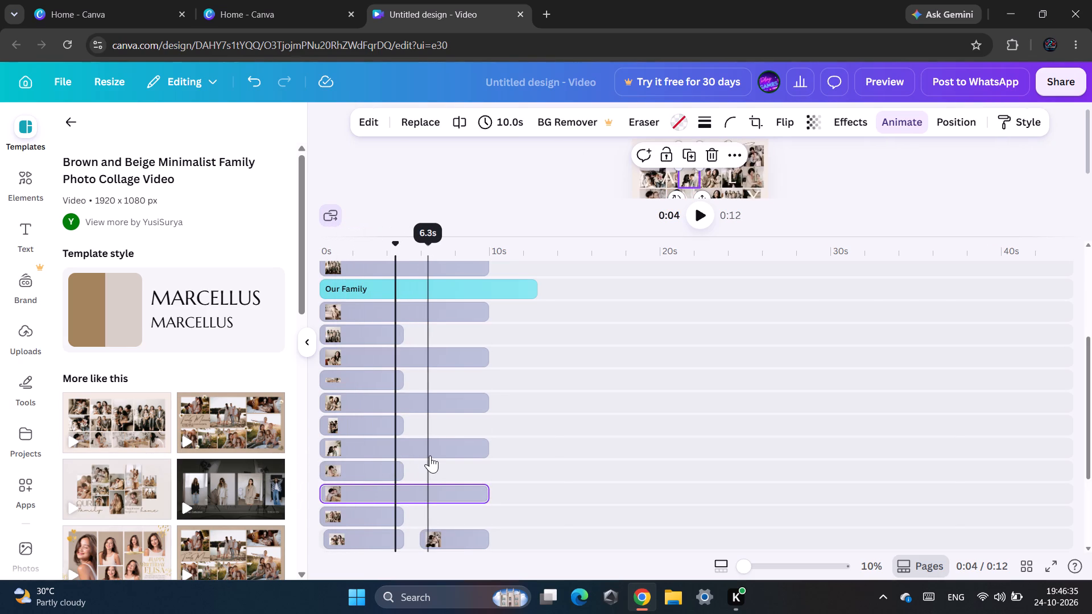
Extend the ends of the letter text clips y, l and i to about 44 s.
{"action": "scroll", "coordinate": [430, 455], "scroll_direction": "up", "scroll_amount": 1}
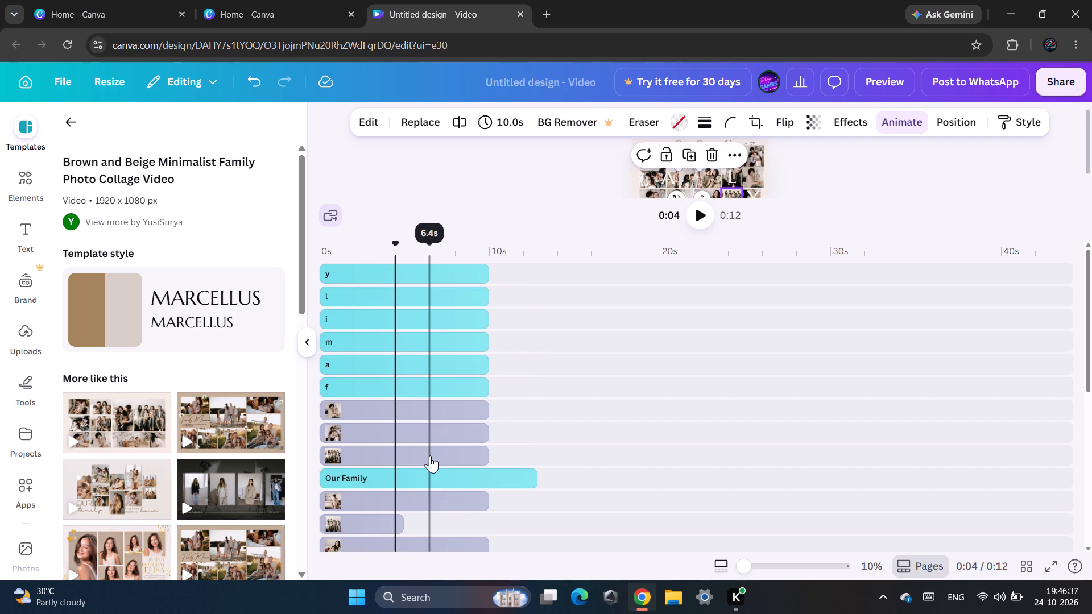
{"action": "scroll", "coordinate": [430, 455], "scroll_direction": "up", "scroll_amount": 11}
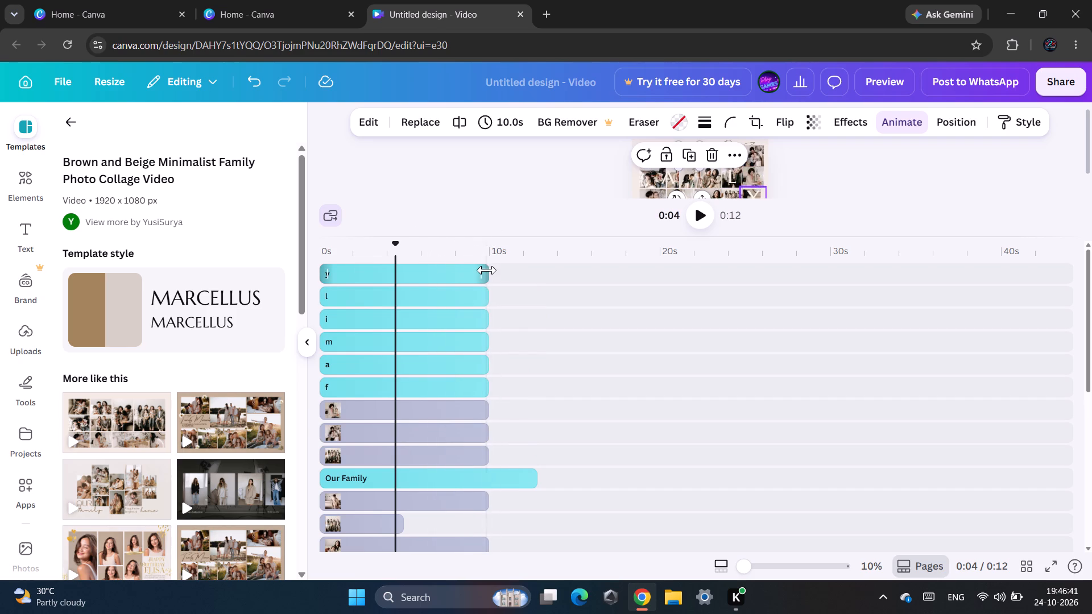
{"action": "left_click_drag", "start_coordinate": [491, 234], "coordinate": [497, 196]}
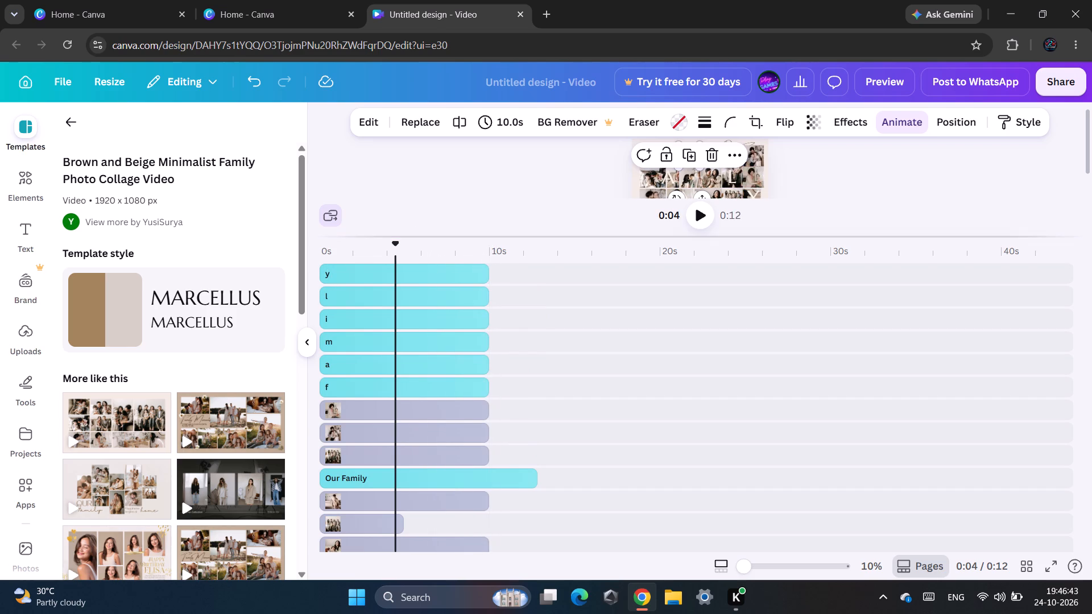
{"action": "left_click_drag", "start_coordinate": [497, 196], "coordinate": [498, 177]}
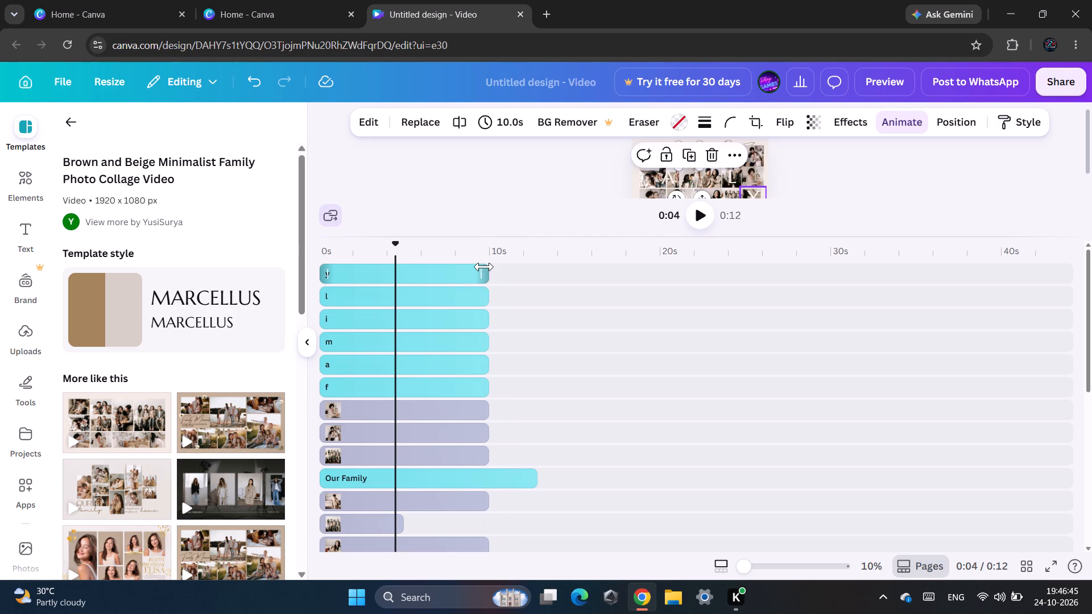
{"action": "left_click_drag", "start_coordinate": [484, 267], "coordinate": [1019, 262]}
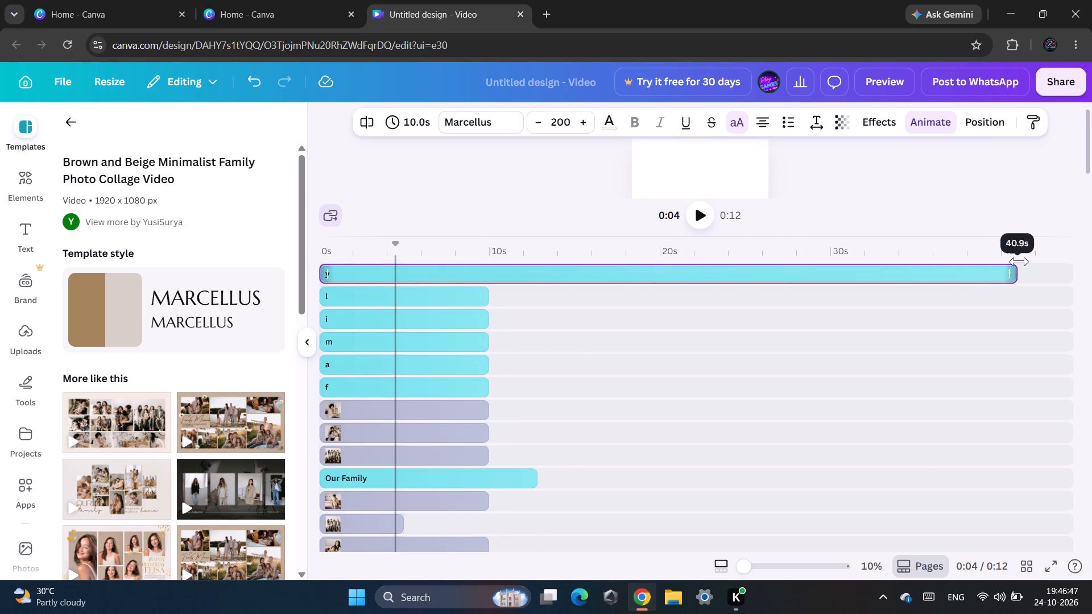
{"action": "left_click_drag", "start_coordinate": [1019, 262], "coordinate": [1065, 262]}
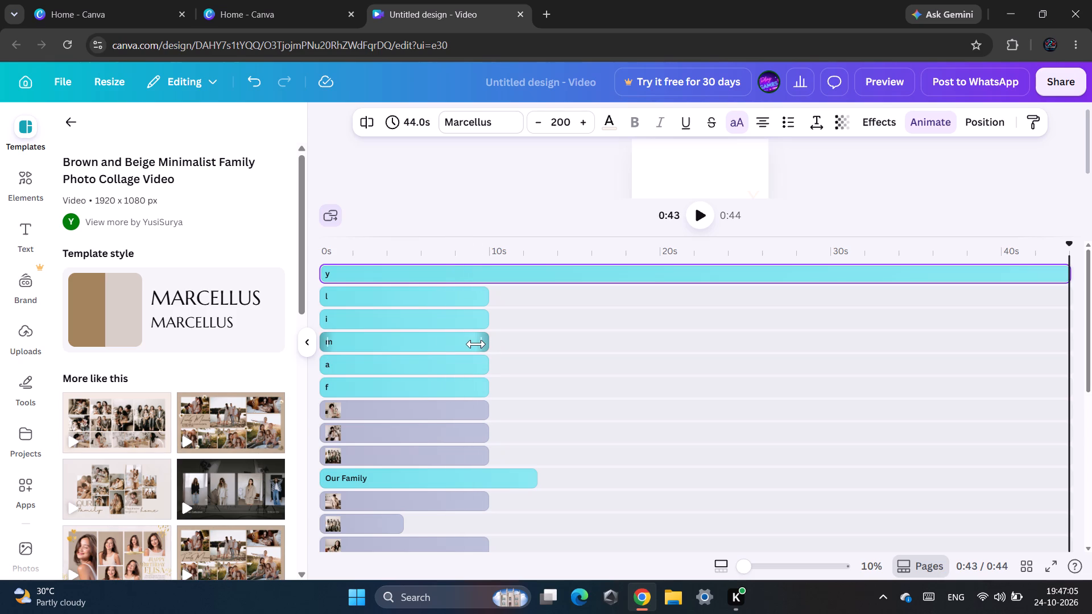
{"action": "left_click_drag", "start_coordinate": [488, 297], "coordinate": [988, 250]}
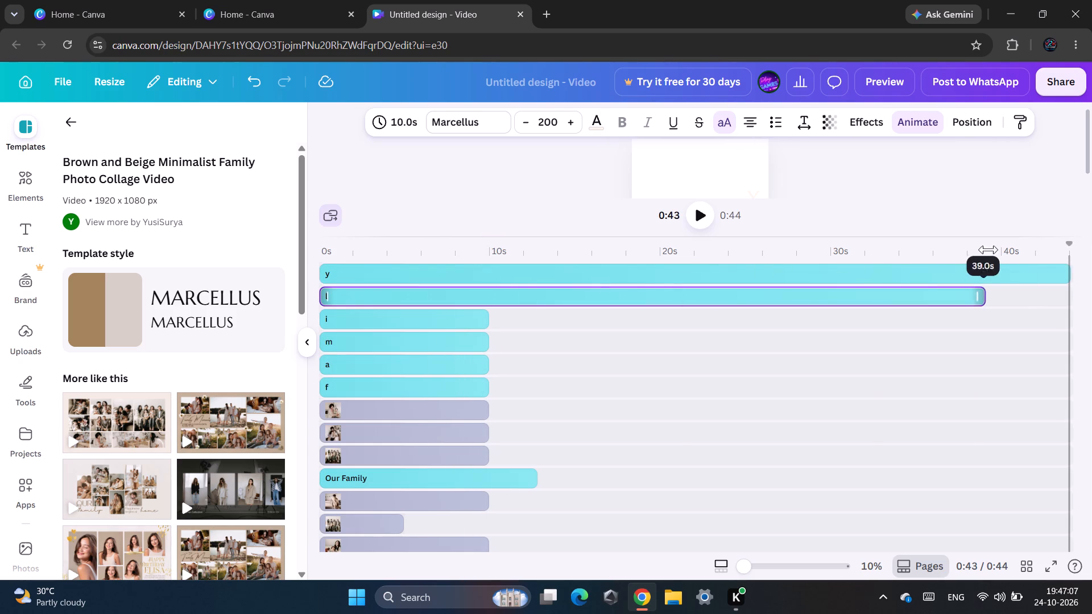
{"action": "left_click_drag", "start_coordinate": [988, 250], "coordinate": [1068, 244]}
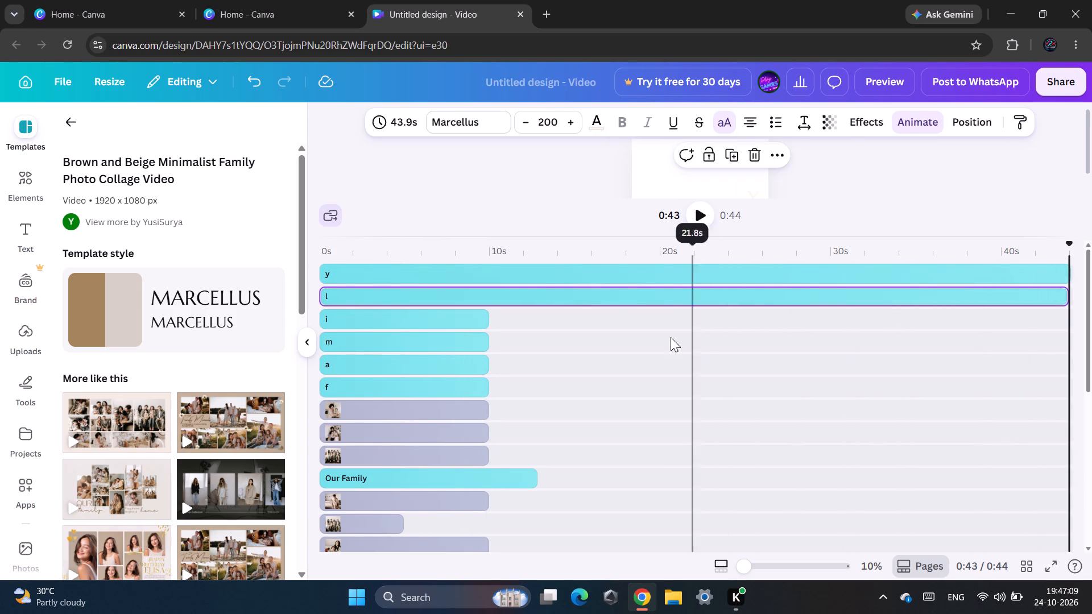
{"action": "left_click_drag", "start_coordinate": [486, 325], "coordinate": [534, 318]}
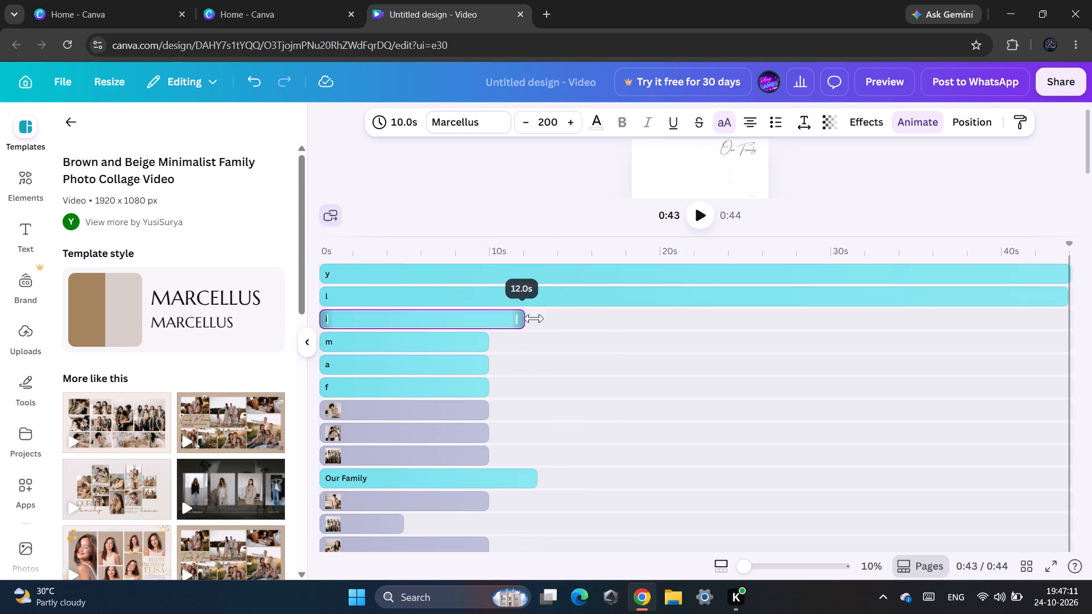
{"action": "left_click_drag", "start_coordinate": [534, 318], "coordinate": [1062, 296]}
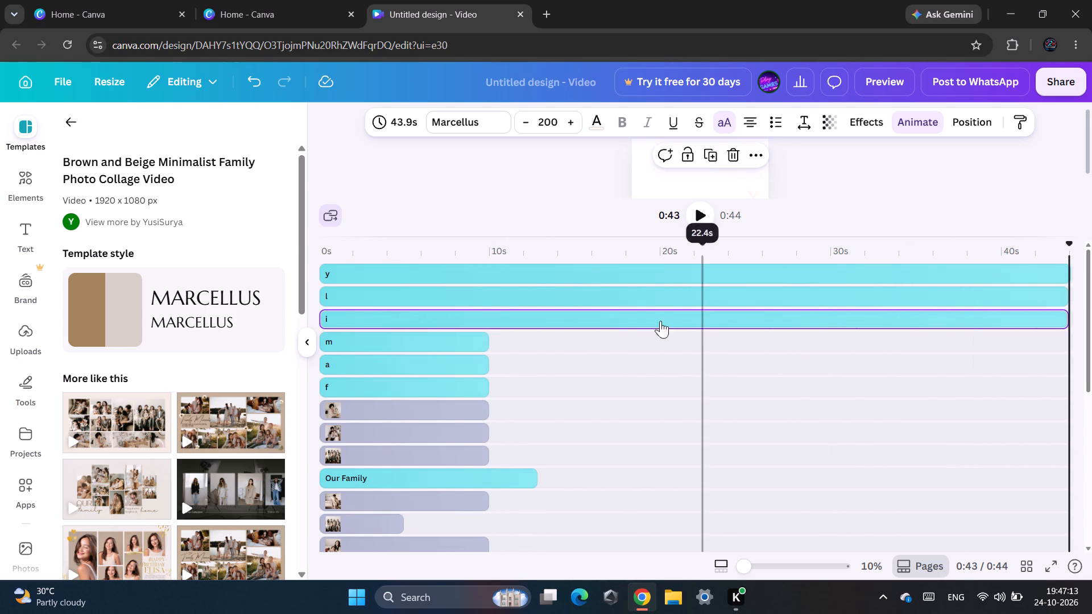
Extend the ends of the letter text clips m, a and f to about 44 s.
{"action": "left_click_drag", "start_coordinate": [487, 338], "coordinate": [840, 322]}
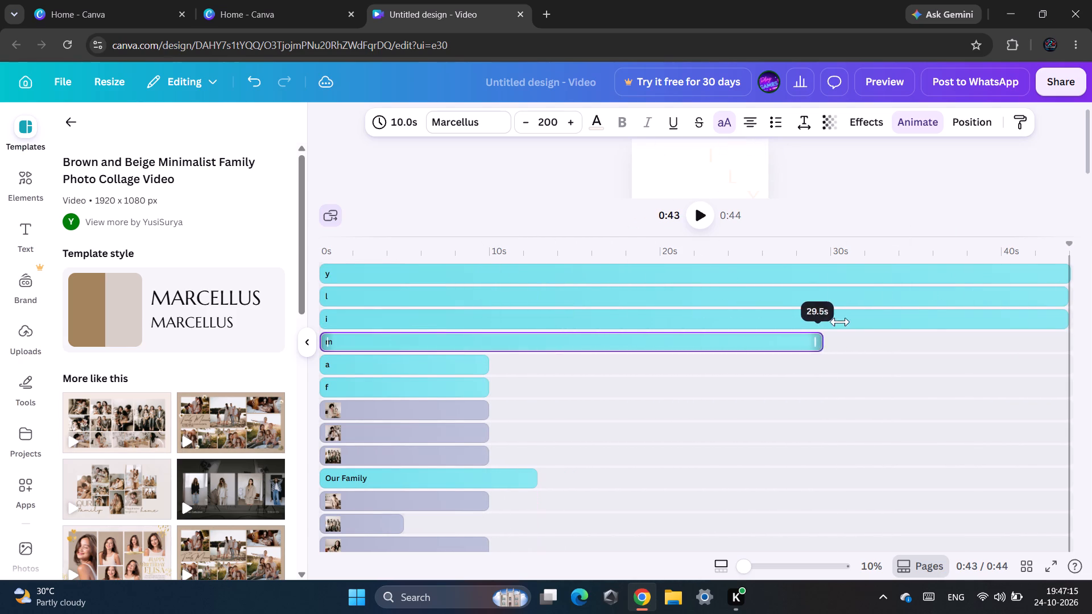
{"action": "left_click_drag", "start_coordinate": [840, 322], "coordinate": [1065, 296]}
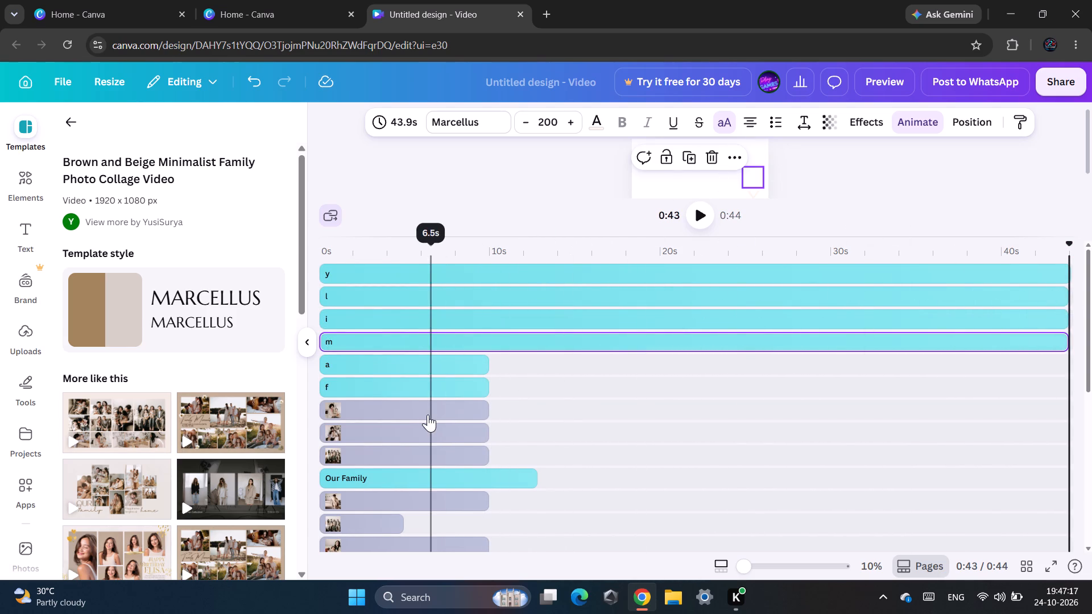
{"action": "left_click_drag", "start_coordinate": [482, 365], "coordinate": [1028, 306]}
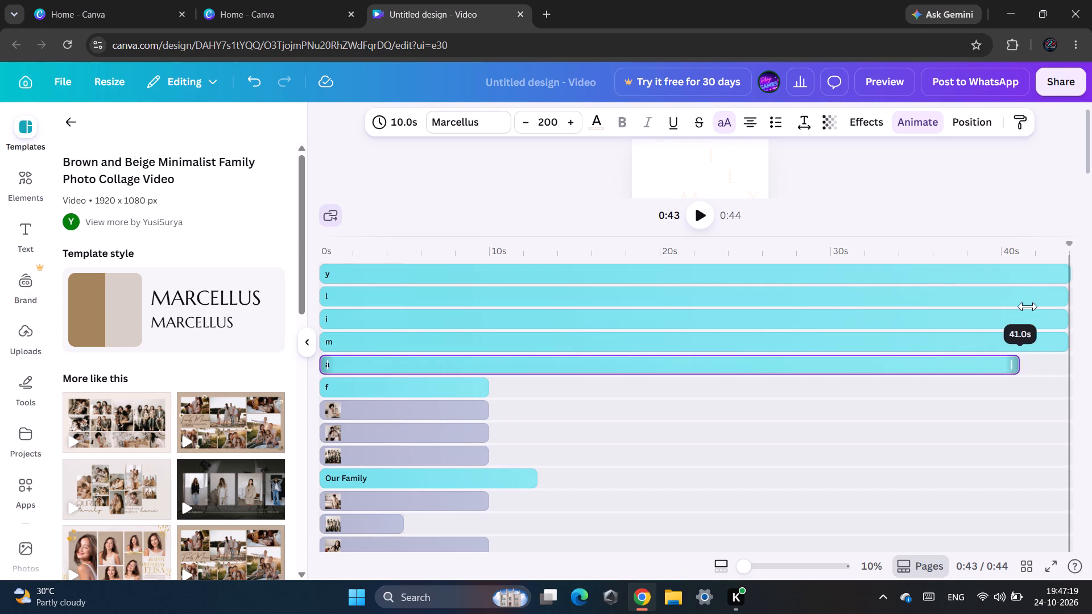
{"action": "left_click_drag", "start_coordinate": [1028, 306], "coordinate": [1070, 304]}
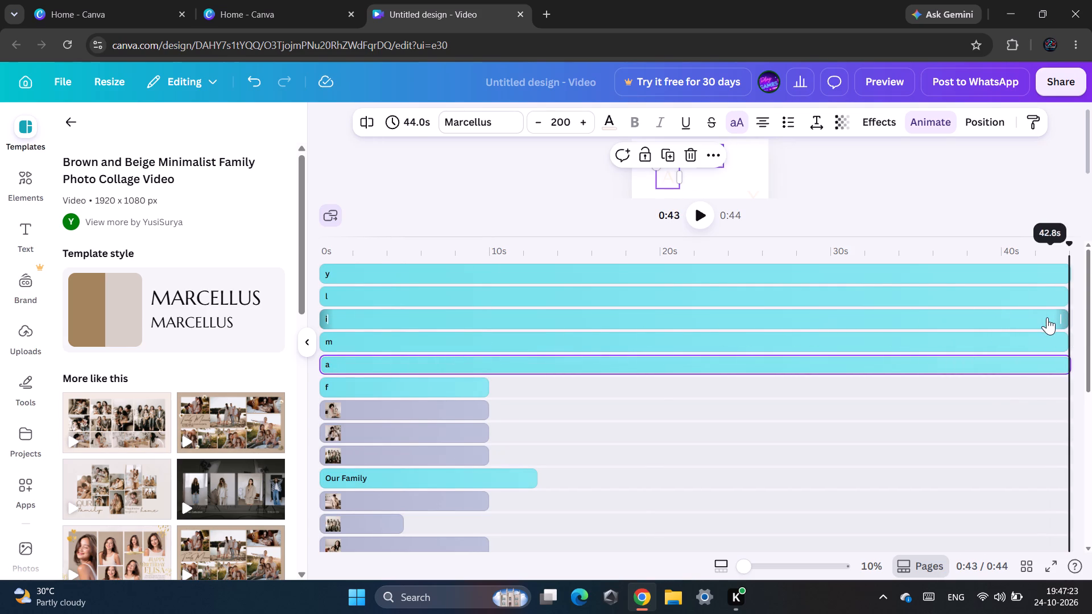
{"action": "right_click_drag", "start_coordinate": [790, 387], "coordinate": [799, 389]}
{"action": "left_click", "coordinate": [790, 387]}
{"action": "left_click", "coordinate": [797, 401]}
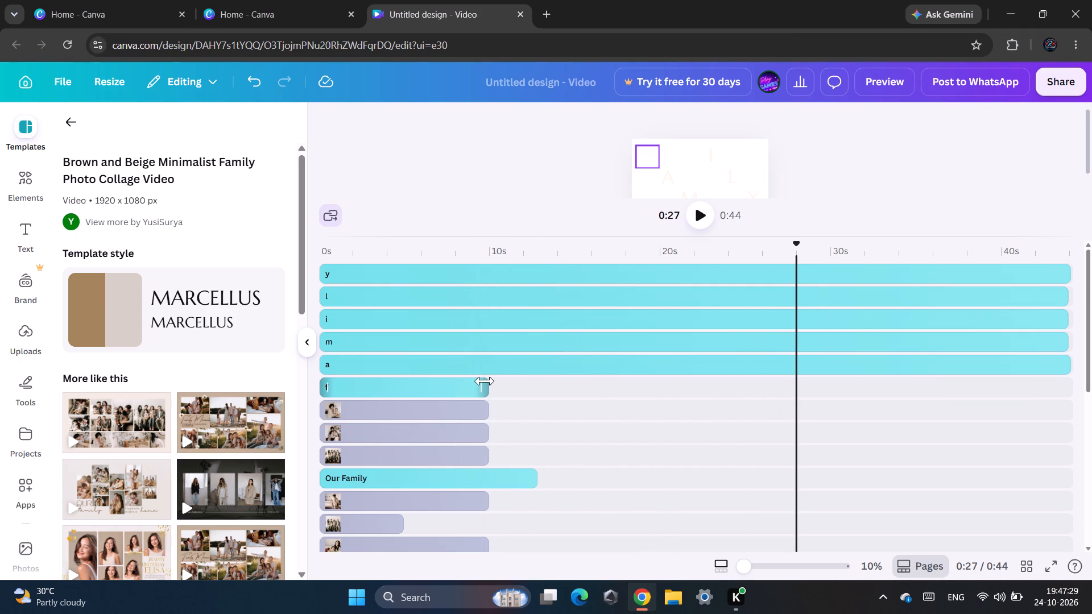
{"action": "left_click_drag", "start_coordinate": [485, 383], "coordinate": [1058, 409]}
Extend the ends of the two photo clips directly below the letter f clip to 44.0 s.
{"action": "left_click_drag", "start_coordinate": [479, 414], "coordinate": [758, 387]}
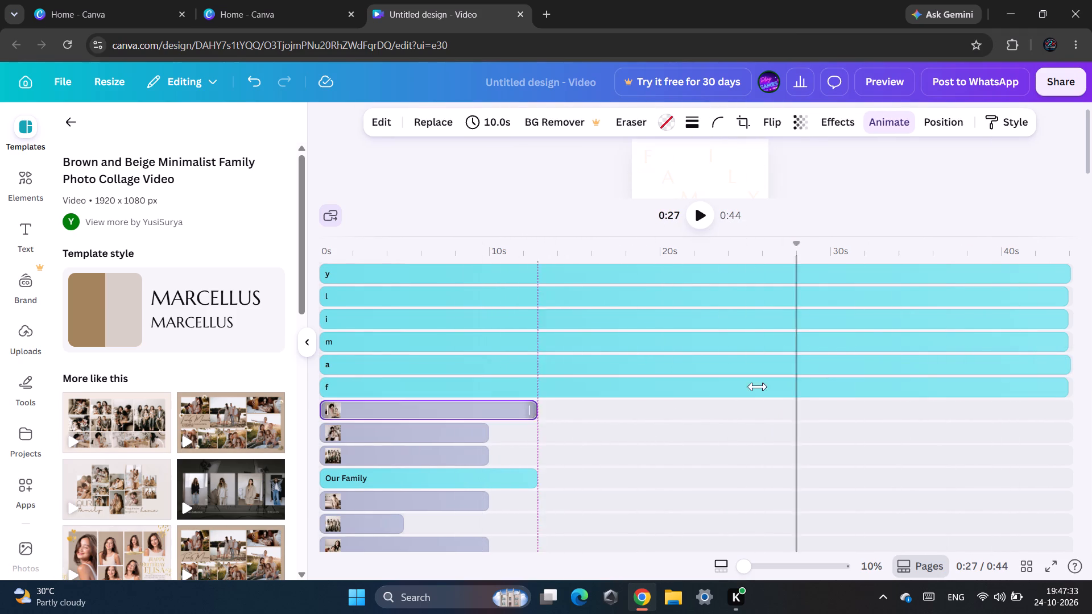
{"action": "left_click_drag", "start_coordinate": [758, 387], "coordinate": [1053, 380]}
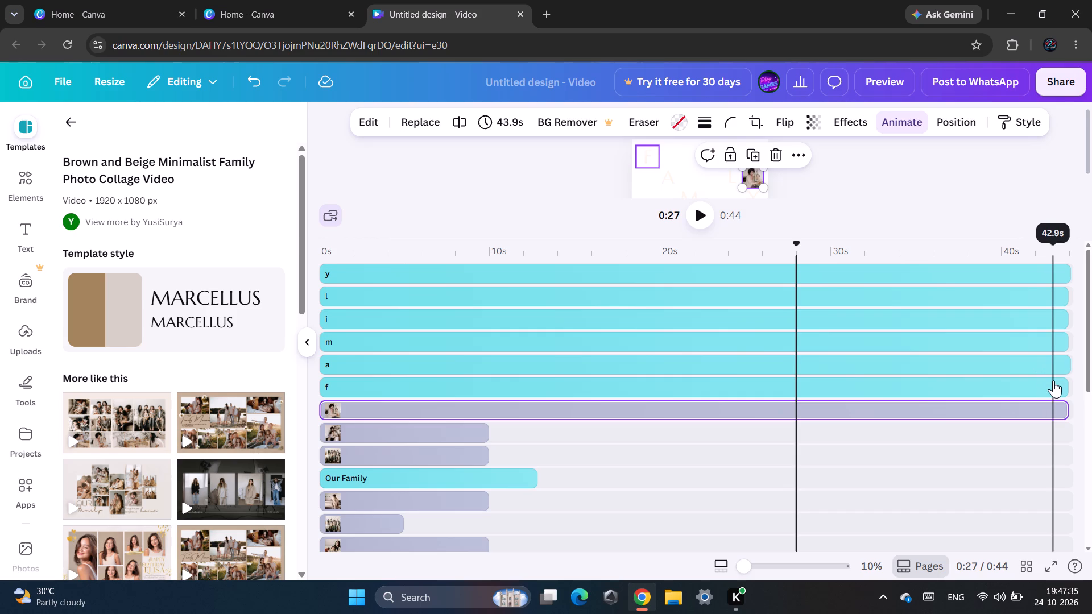
{"action": "left_click_drag", "start_coordinate": [485, 439], "coordinate": [931, 407]}
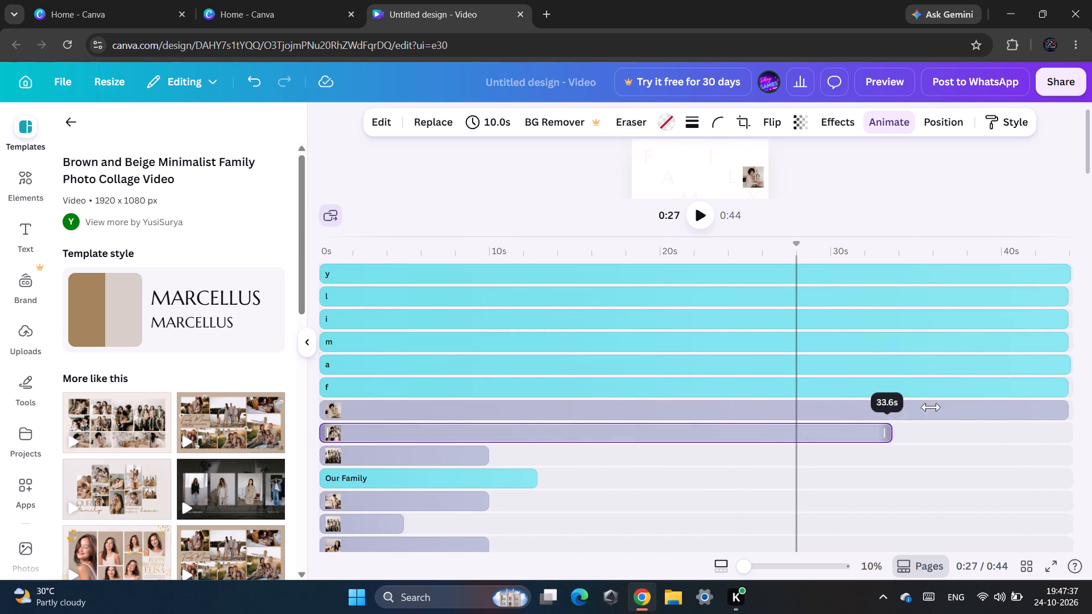
{"action": "left_click_drag", "start_coordinate": [931, 407], "coordinate": [1065, 404]}
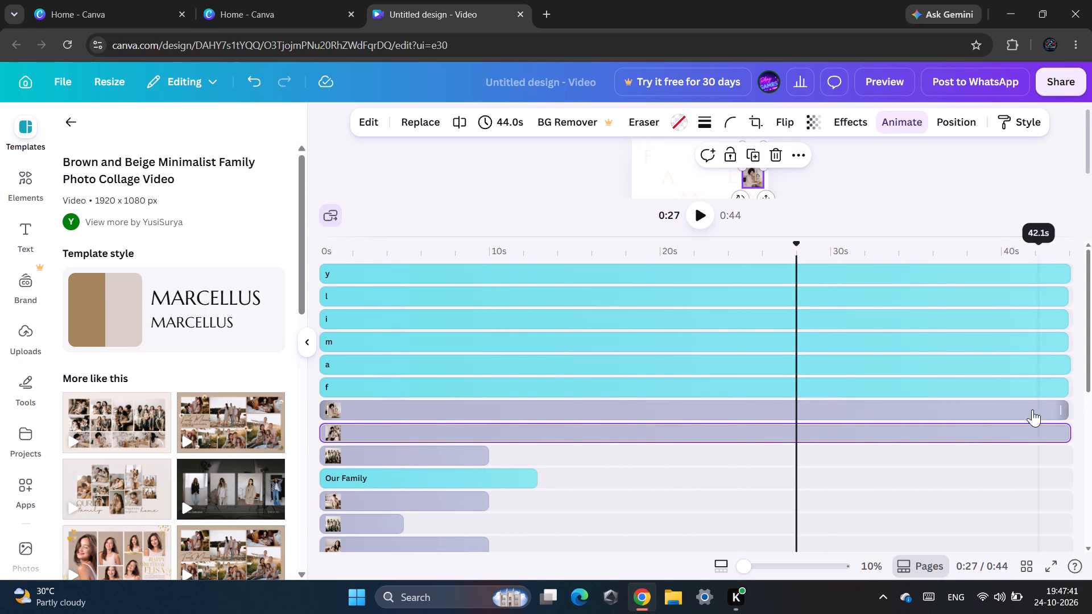
{"action": "left_click_drag", "start_coordinate": [797, 450], "coordinate": [988, 426]}
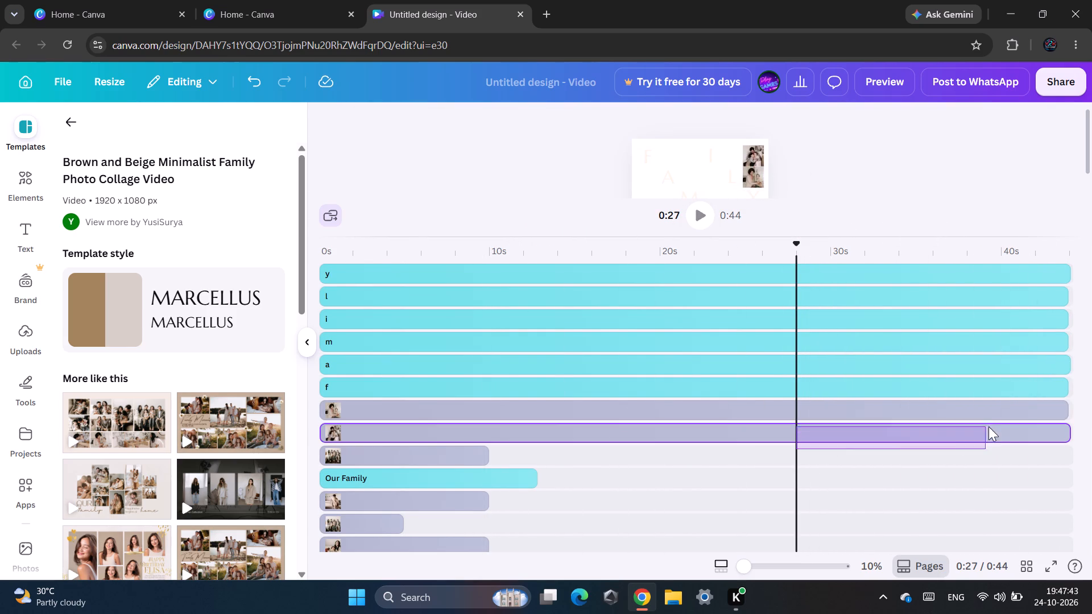
{"action": "left_click_drag", "start_coordinate": [988, 426], "coordinate": [1083, 418]}
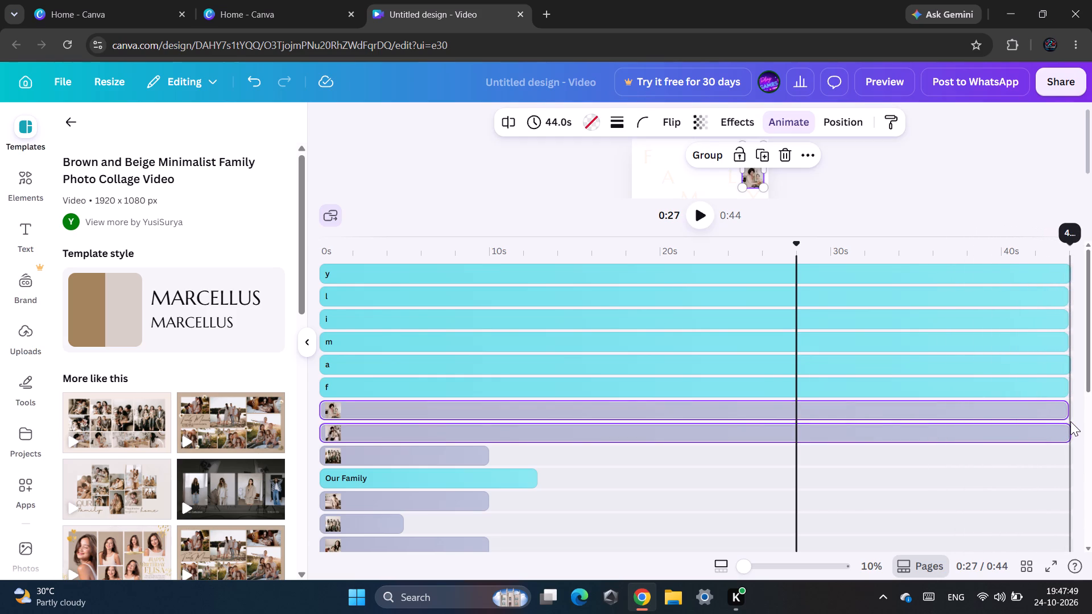
{"action": "left_click", "coordinate": [1070, 421]}
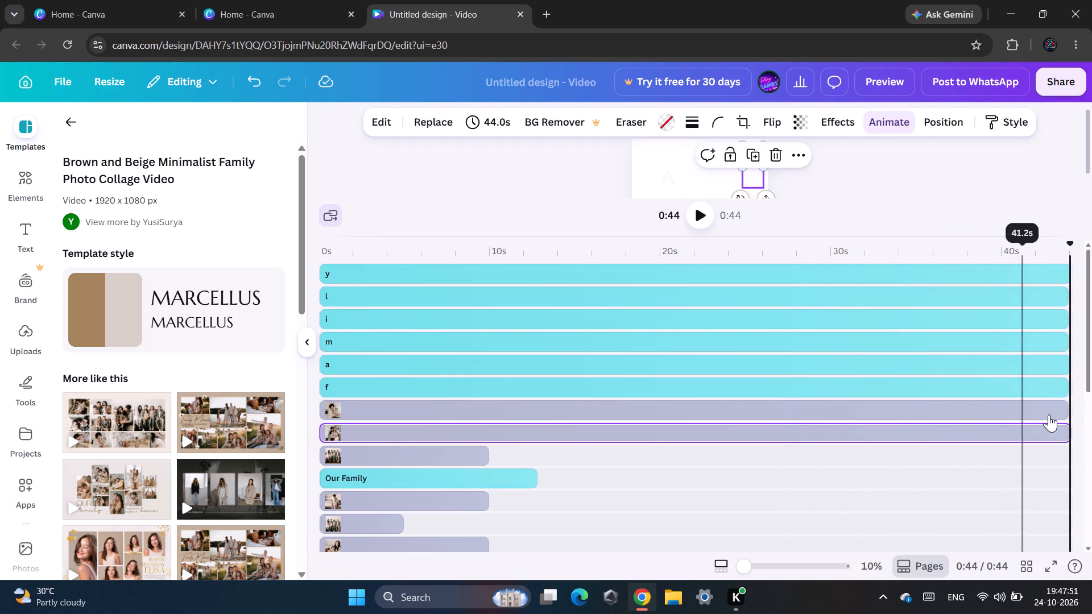
{"action": "left_click_drag", "start_coordinate": [1064, 412], "coordinate": [1065, 417]}
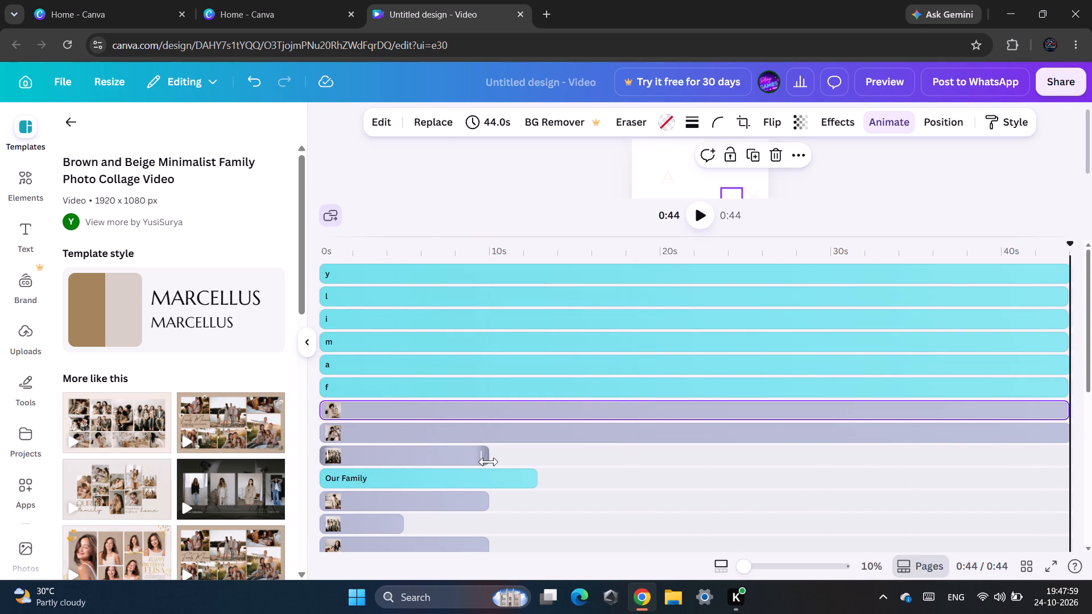
Extend the ends of the photo clip directly above Our Family and the Our Family text clip to about 44 s.
{"action": "left_click_drag", "start_coordinate": [483, 459], "coordinate": [528, 459]}
{"action": "left_click_drag", "start_coordinate": [528, 459], "coordinate": [1057, 432]}
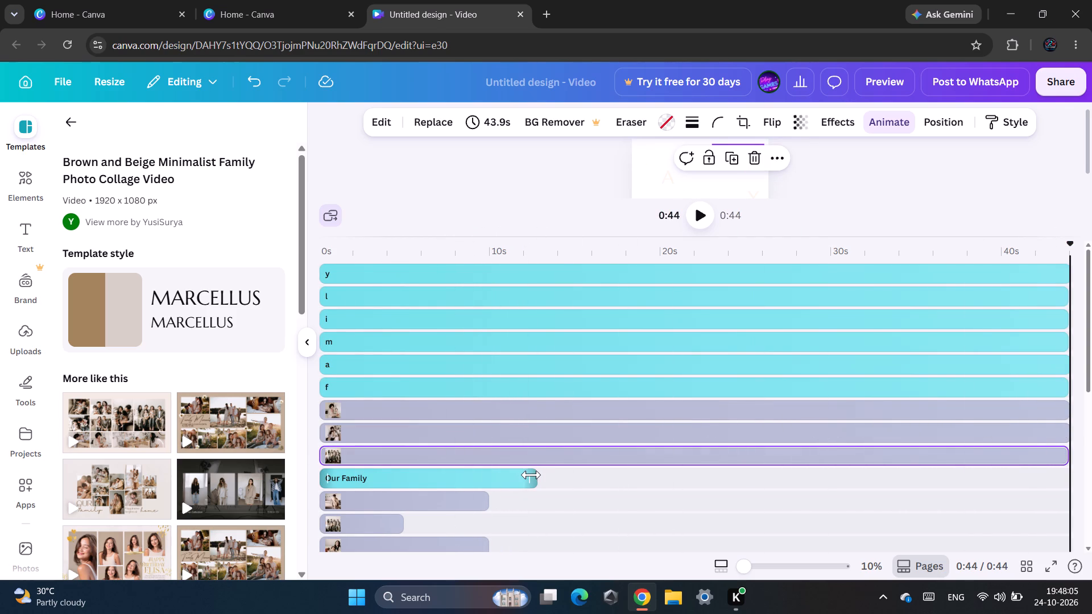
{"action": "left_click_drag", "start_coordinate": [532, 475], "coordinate": [1069, 450]}
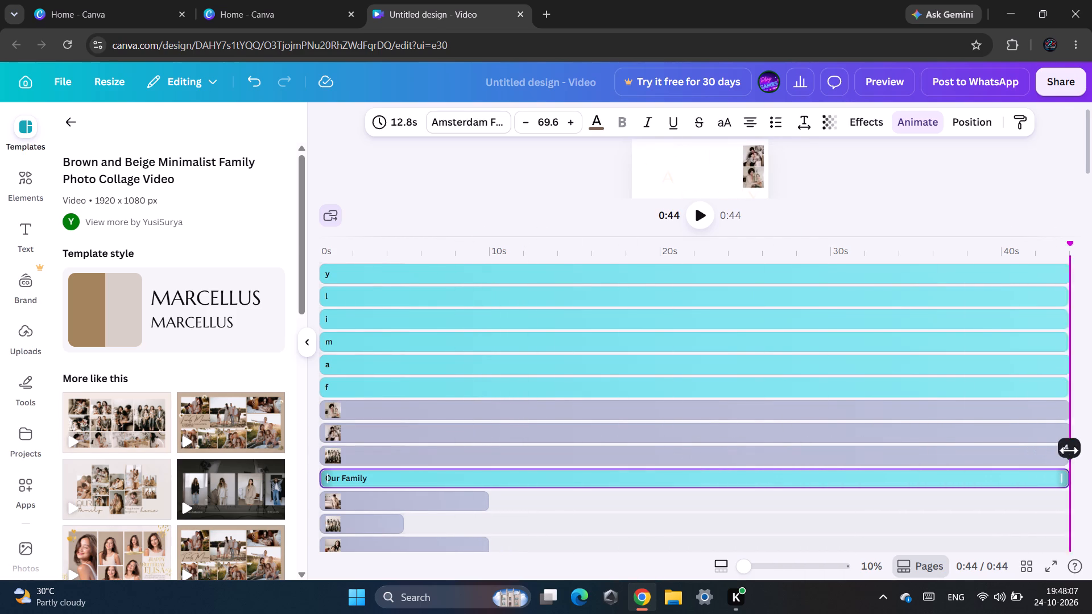
{"action": "left_click_drag", "start_coordinate": [1069, 450], "coordinate": [1067, 451]}
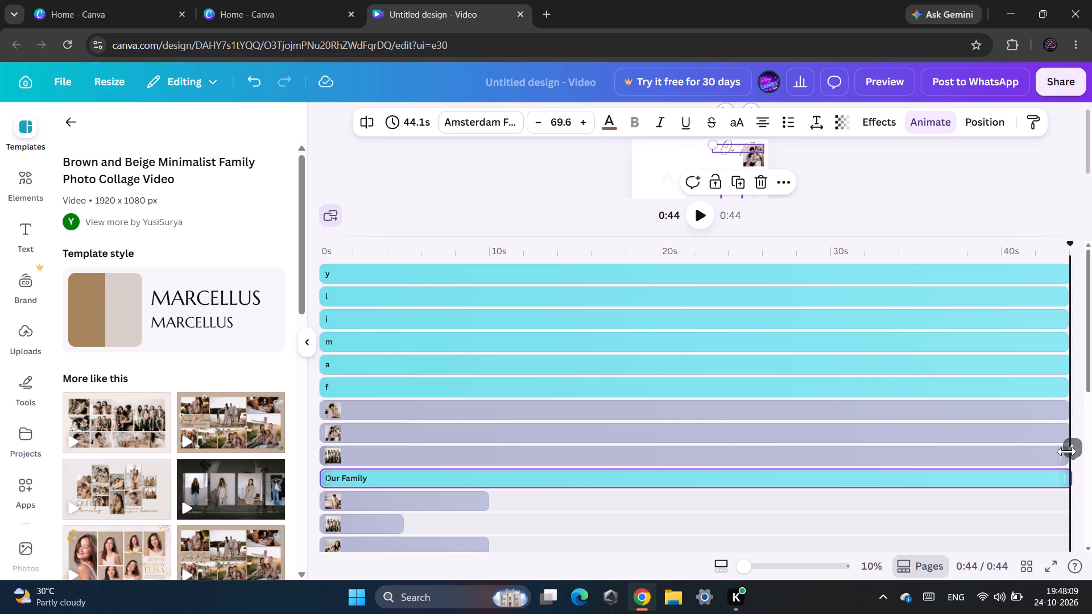
Extend the ends of the three photo clips directly below the Our Family clip to about 44 s.
{"action": "left_click_drag", "start_coordinate": [485, 506], "coordinate": [999, 478]}
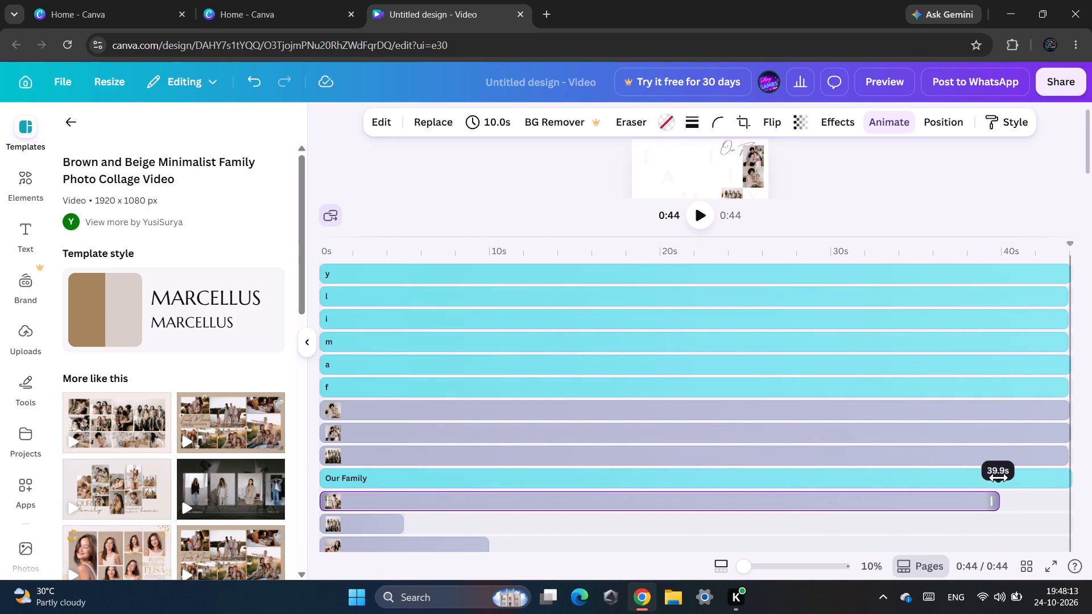
{"action": "left_click_drag", "start_coordinate": [999, 478], "coordinate": [1057, 470]}
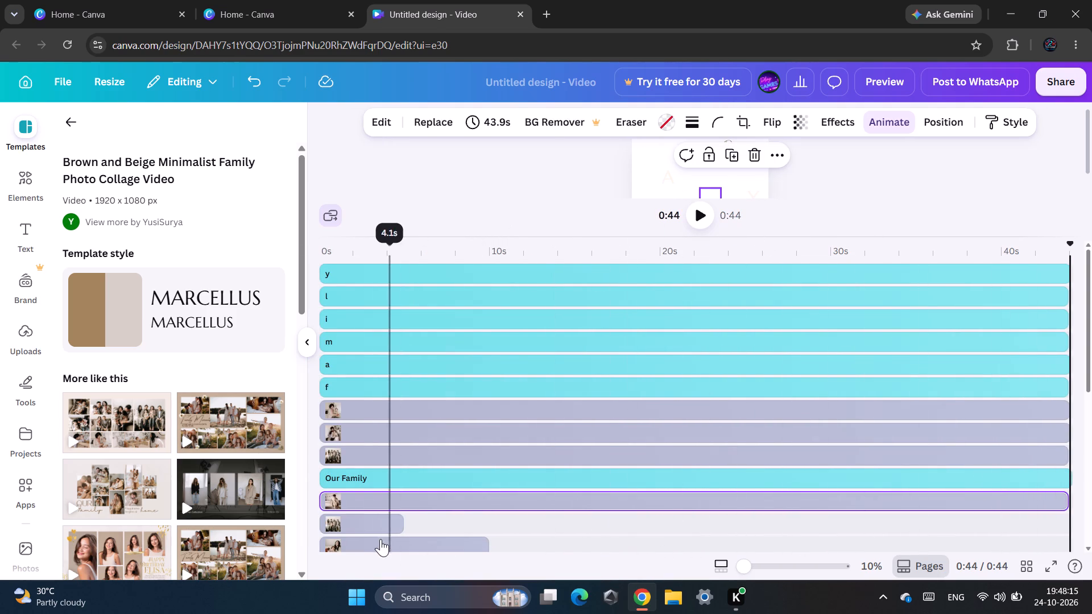
{"action": "left_click_drag", "start_coordinate": [398, 524], "coordinate": [1000, 505]}
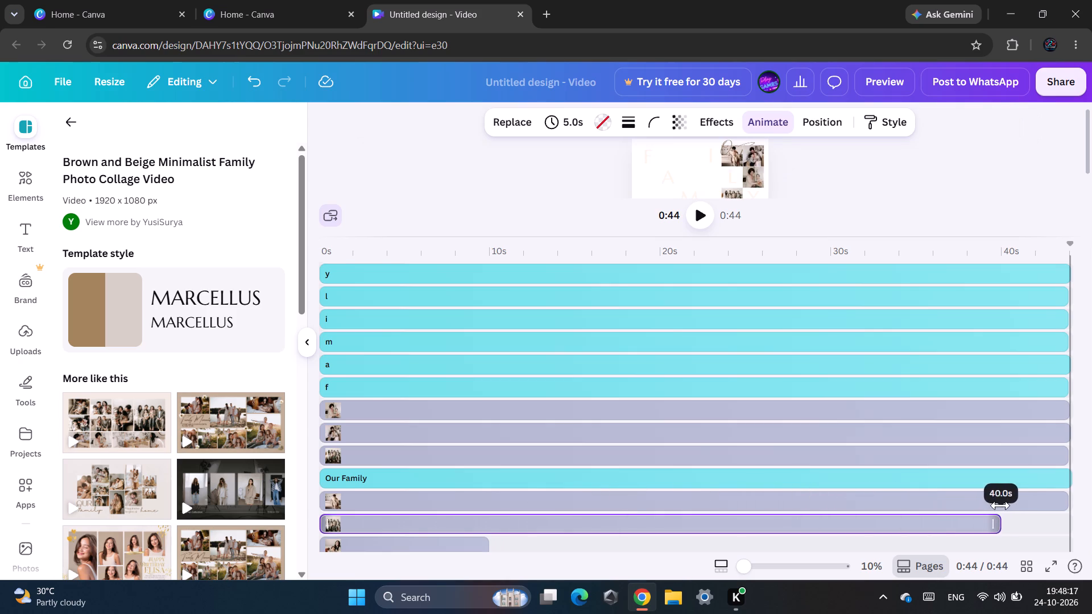
{"action": "left_click_drag", "start_coordinate": [1000, 505], "coordinate": [1058, 498]}
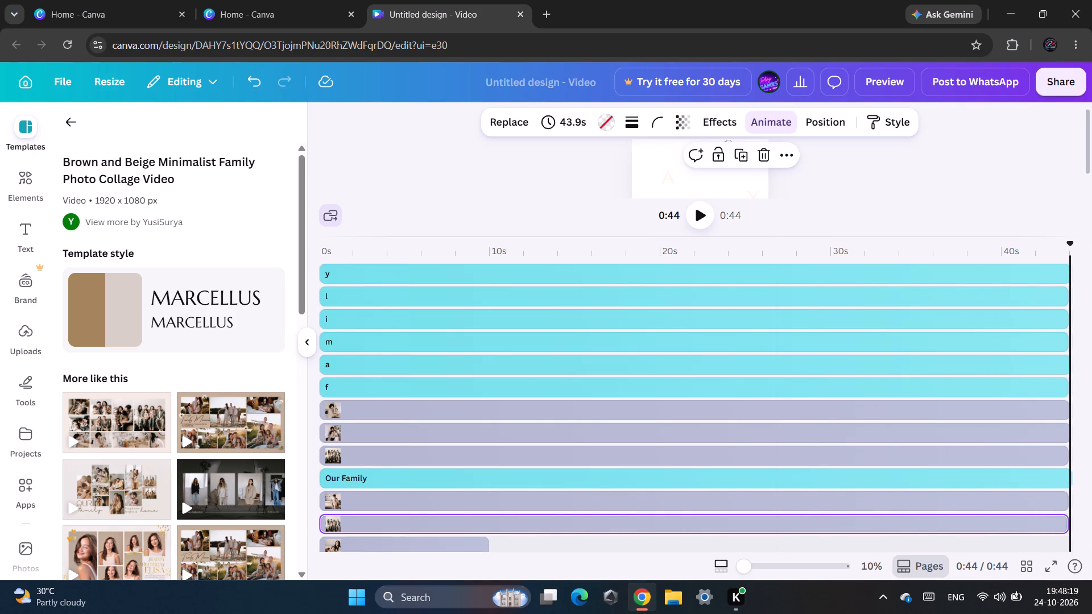
{"action": "left_click_drag", "start_coordinate": [481, 546], "coordinate": [819, 541]}
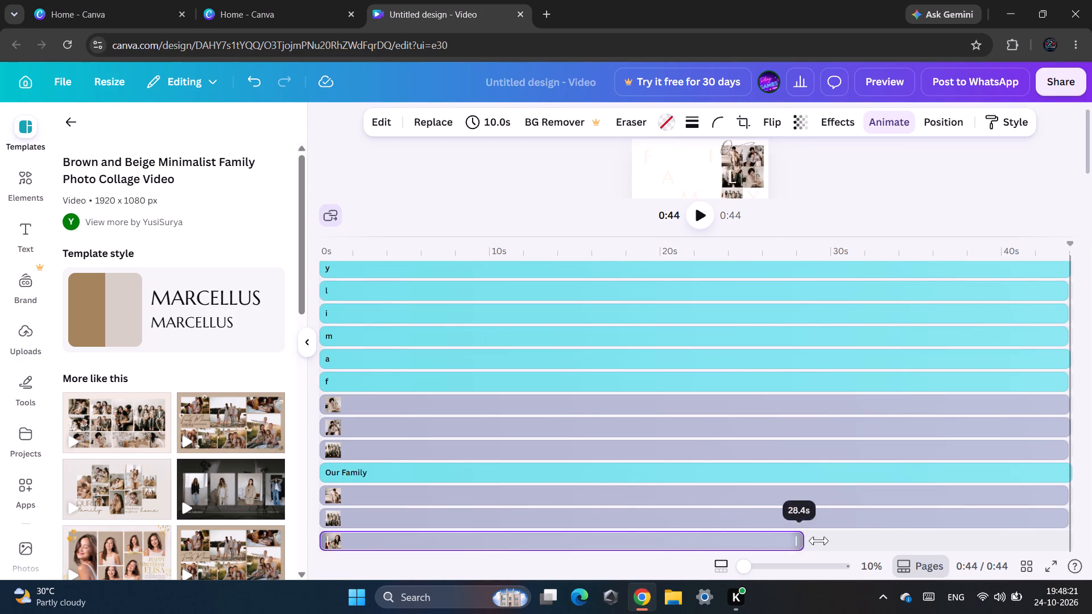
{"action": "left_click_drag", "start_coordinate": [819, 541], "coordinate": [1061, 509]}
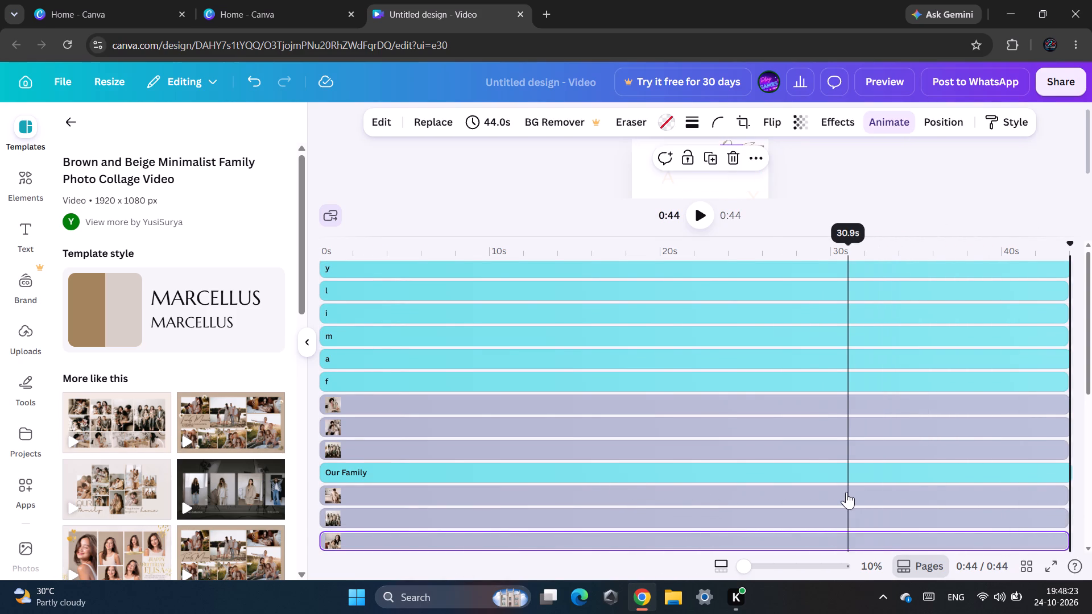
Extend the ends of the following three photo clips further down the timeline to about 44 s.
{"action": "scroll", "coordinate": [846, 492], "scroll_direction": "up", "scroll_amount": 1}
{"action": "scroll", "coordinate": [846, 492], "scroll_direction": "down", "scroll_amount": 1}
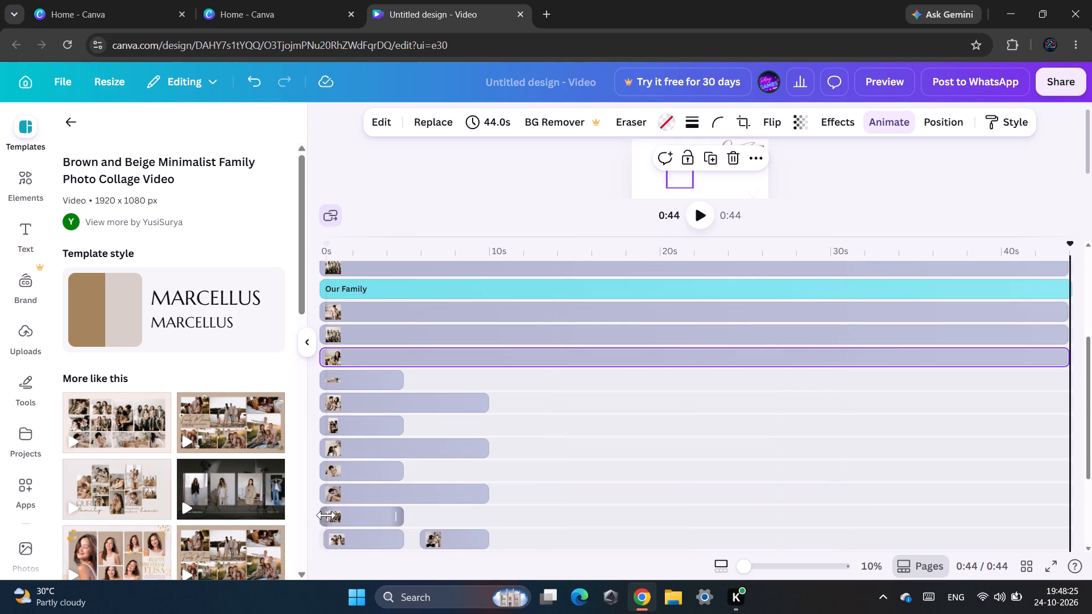
{"action": "left_click_drag", "start_coordinate": [395, 375], "coordinate": [495, 391]}
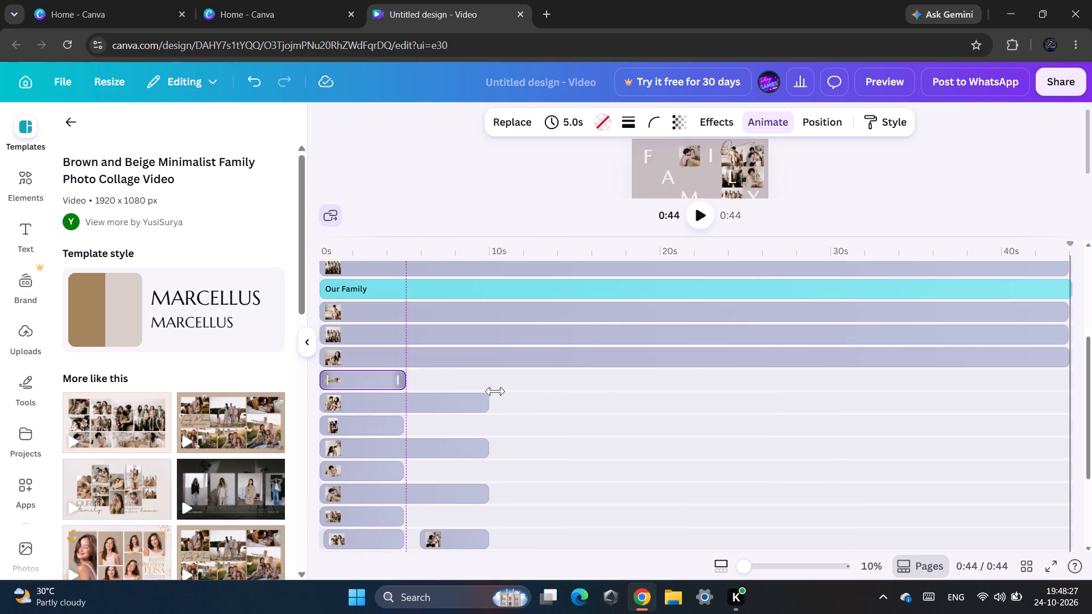
{"action": "left_click_drag", "start_coordinate": [495, 391], "coordinate": [1054, 345]}
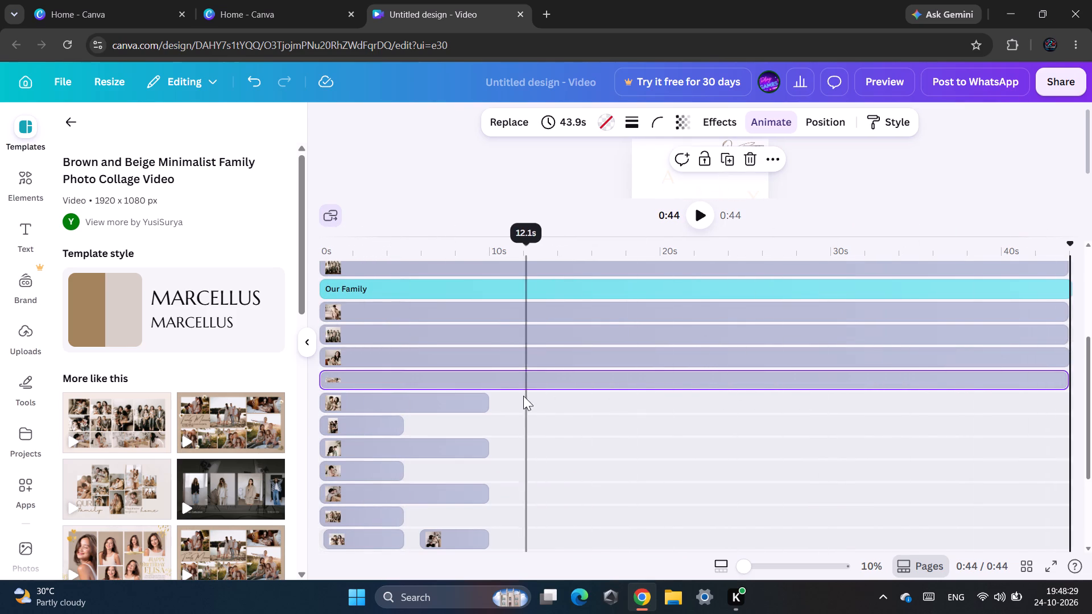
{"action": "left_click_drag", "start_coordinate": [489, 402], "coordinate": [1087, 350]}
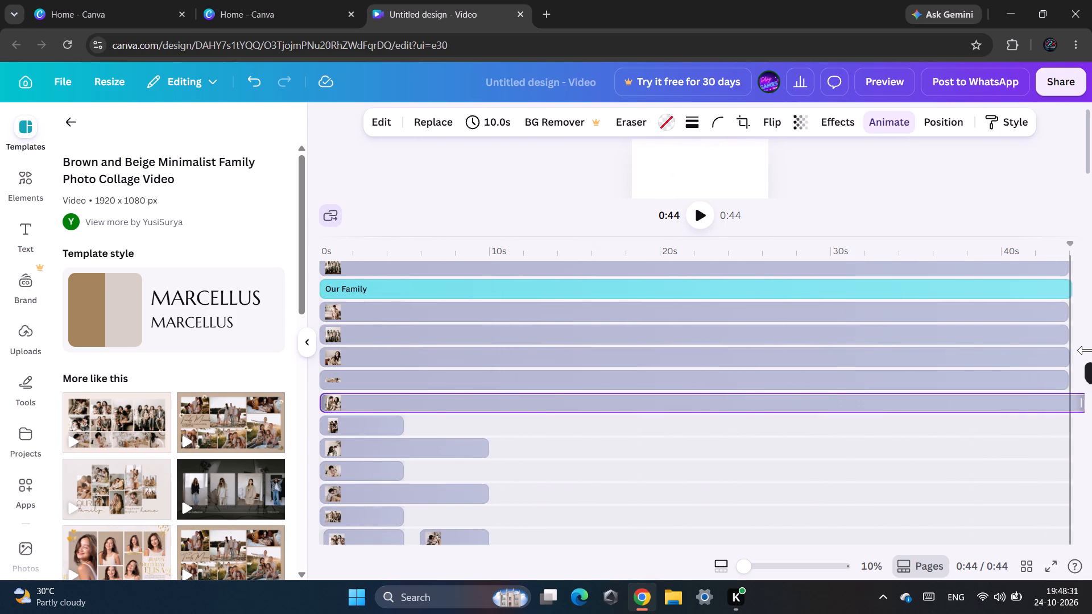
{"action": "left_click_drag", "start_coordinate": [1087, 350], "coordinate": [1078, 355]}
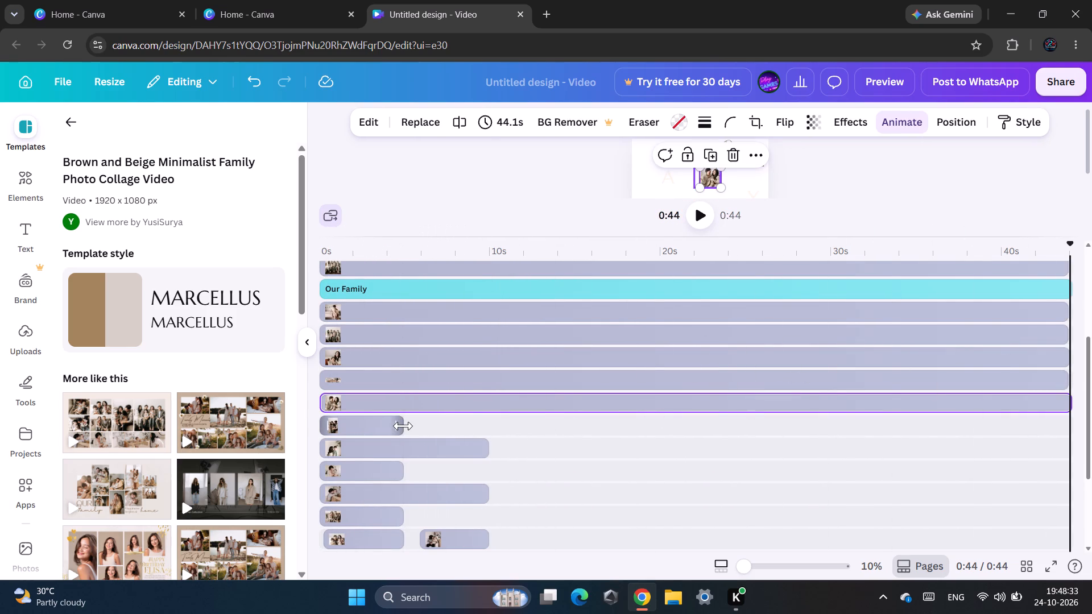
{"action": "left_click_drag", "start_coordinate": [403, 426], "coordinate": [1065, 372]}
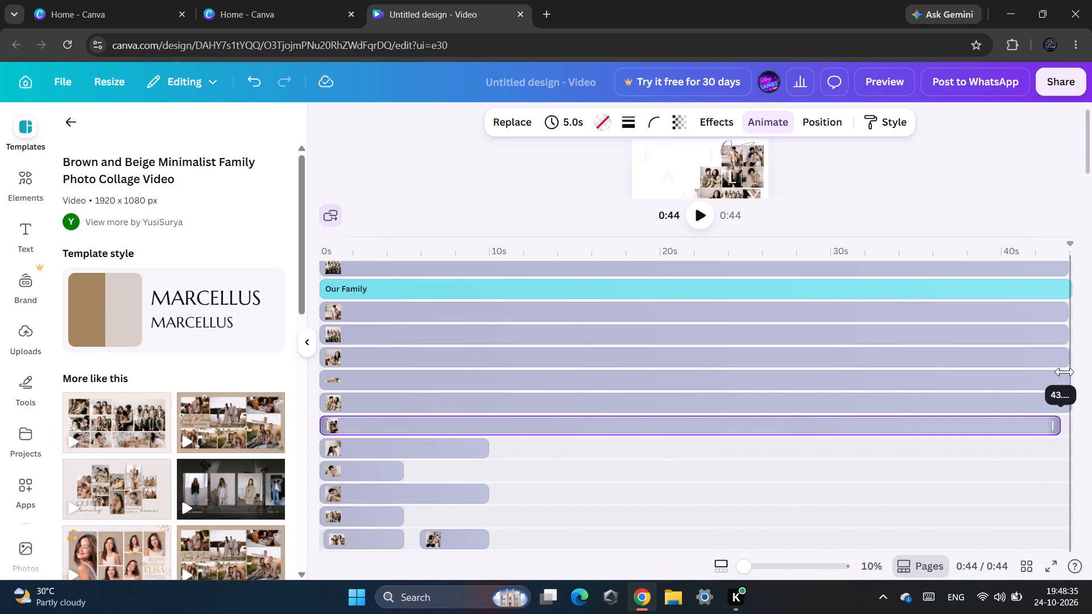
{"action": "left_click_drag", "start_coordinate": [1065, 372], "coordinate": [1070, 371]}
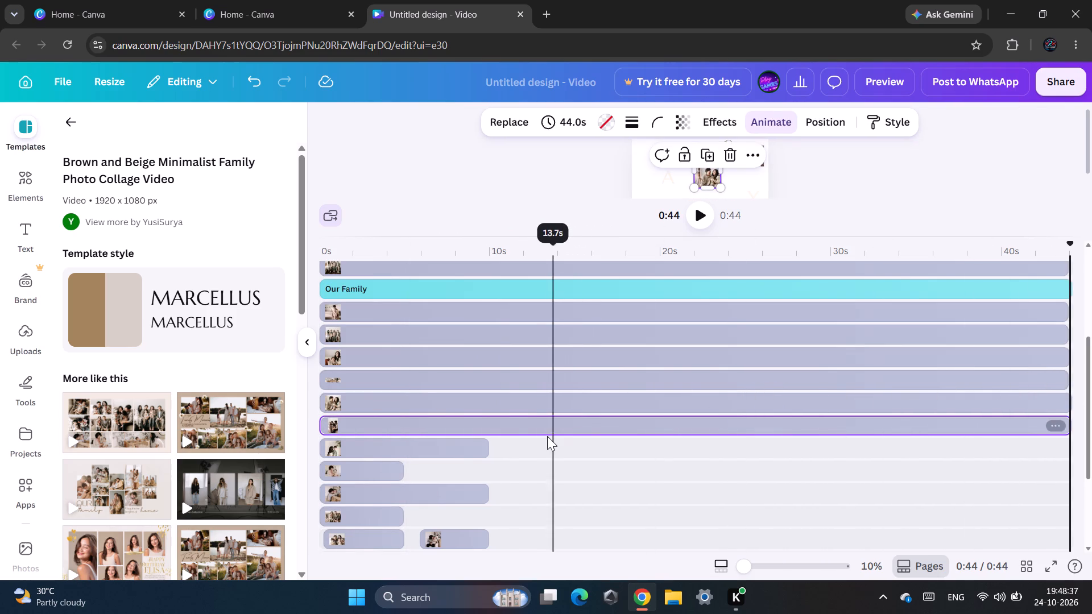
Restack the timeline rows, moving m just above Our Family and f, a and the top photo clip below it.
{"action": "scroll", "coordinate": [545, 437], "scroll_direction": "up", "scroll_amount": 6}
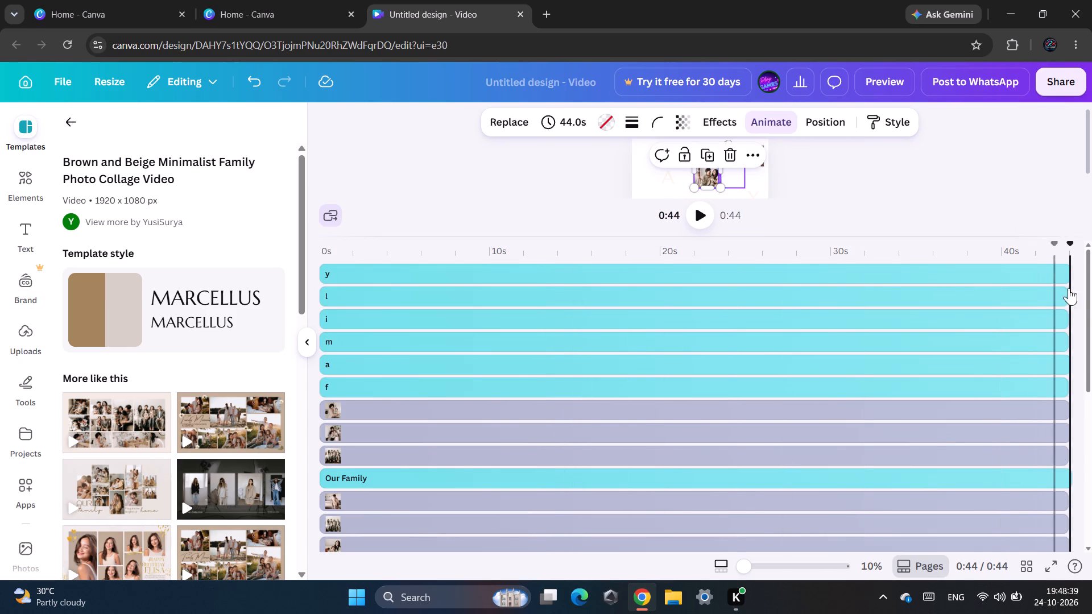
{"action": "left_click_drag", "start_coordinate": [888, 352], "coordinate": [767, 471]}
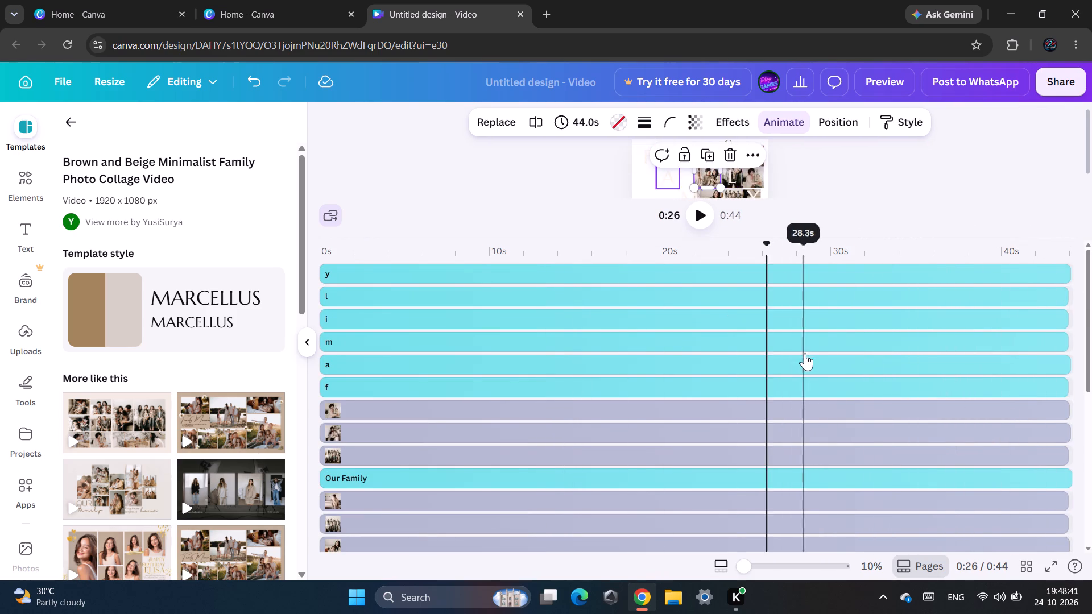
{"action": "left_click_drag", "start_coordinate": [806, 346], "coordinate": [710, 467]}
{"action": "left_click_drag", "start_coordinate": [825, 372], "coordinate": [742, 483]}
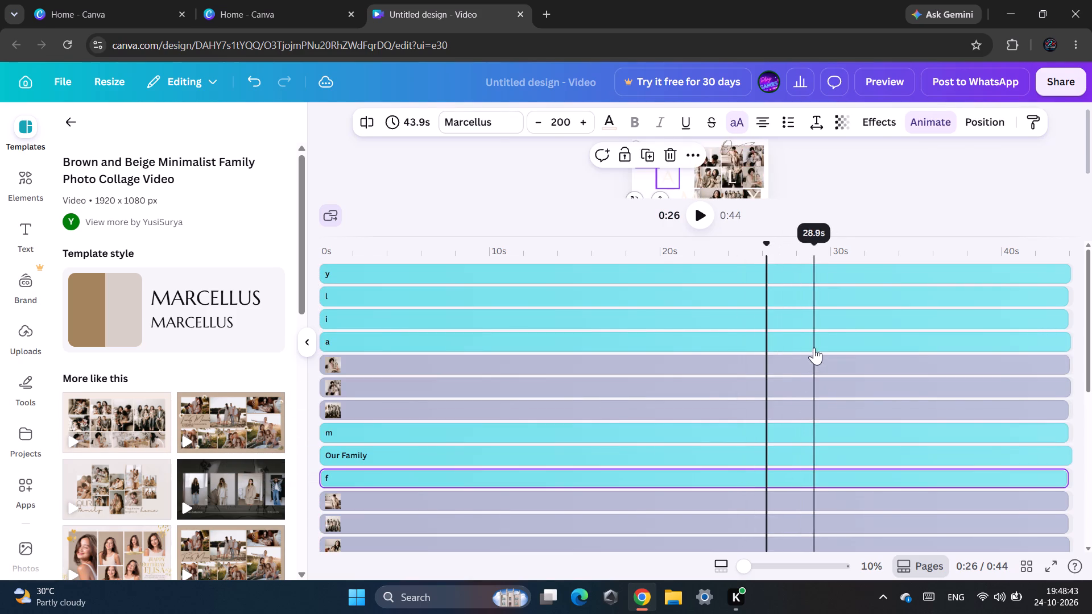
{"action": "left_click_drag", "start_coordinate": [814, 347], "coordinate": [683, 503]}
{"action": "left_click_drag", "start_coordinate": [760, 343], "coordinate": [656, 447]}
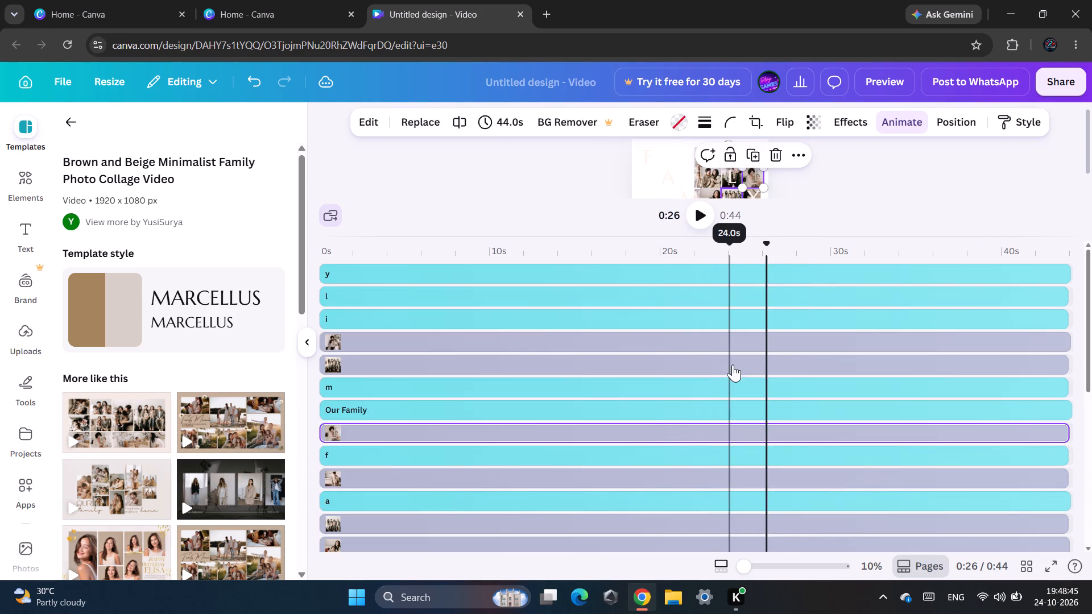
Move the group photo row to just above a, and lower the adjacent photo, Our Family and m rows beneath f.
{"action": "left_click_drag", "start_coordinate": [734, 363], "coordinate": [609, 479]}
{"action": "left_click_drag", "start_coordinate": [681, 404], "coordinate": [622, 466]}
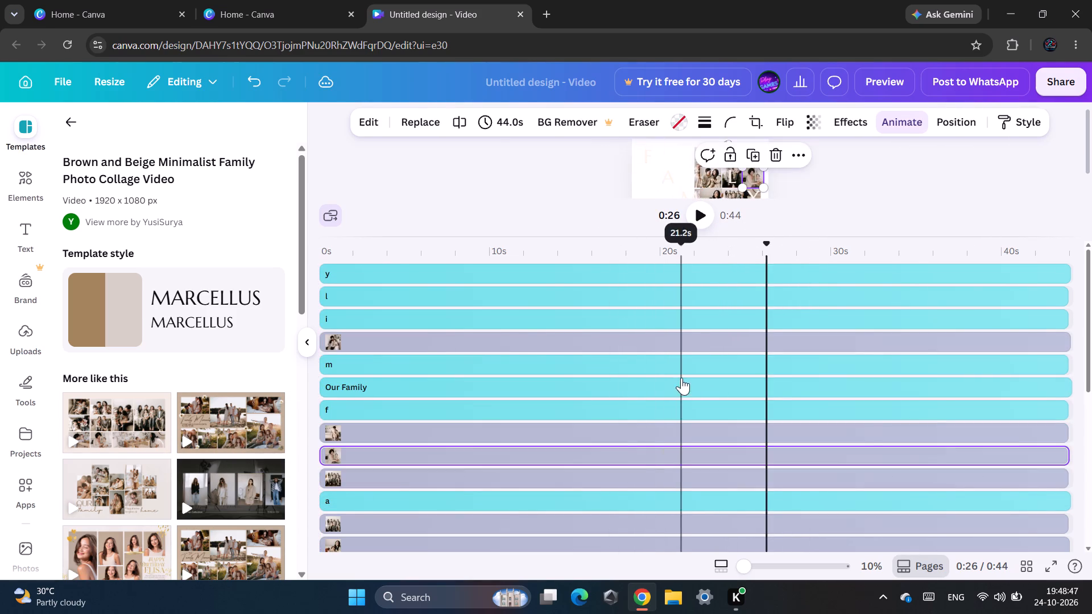
{"action": "left_click_drag", "start_coordinate": [679, 379], "coordinate": [599, 453]}
{"action": "left_click_drag", "start_coordinate": [689, 360], "coordinate": [568, 443]}
Move text clip i below m, lower two photo rows, and place Our Family directly above the group photo above a.
{"action": "left_click_drag", "start_coordinate": [722, 320], "coordinate": [575, 451]}
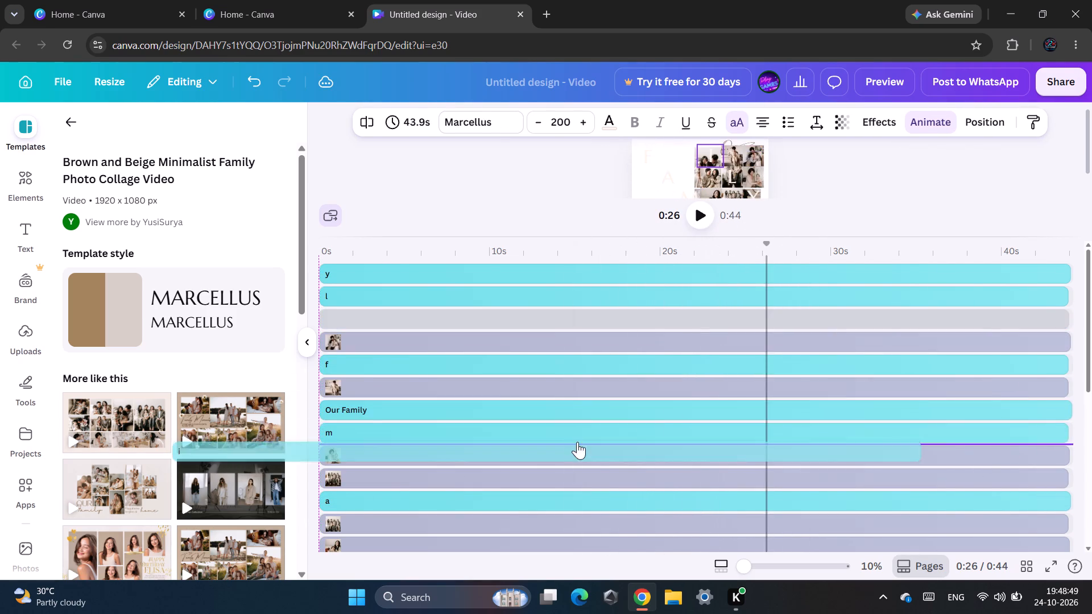
{"action": "left_click_drag", "start_coordinate": [725, 310], "coordinate": [532, 455]}
{"action": "left_click_drag", "start_coordinate": [719, 335], "coordinate": [478, 517]}
{"action": "left_click_drag", "start_coordinate": [719, 339], "coordinate": [505, 442]}
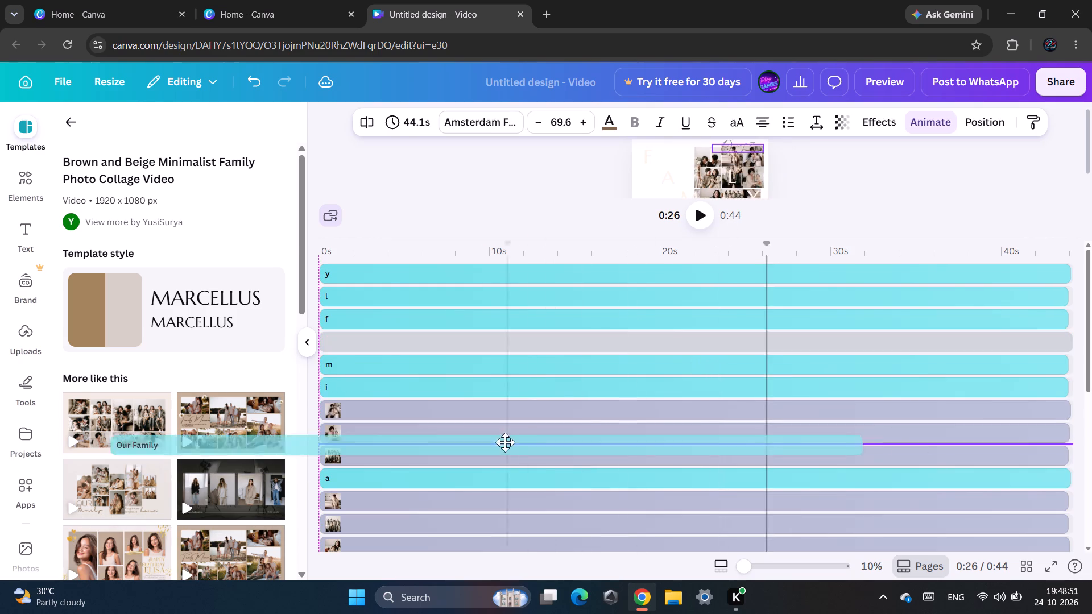
{"action": "left_click_drag", "start_coordinate": [505, 442], "coordinate": [506, 442]}
Stack text clips i, m and y directly below a, and move the top couple photo row beneath y.
{"action": "left_click_drag", "start_coordinate": [799, 284], "coordinate": [540, 401]}
{"action": "left_click_drag", "start_coordinate": [810, 273], "coordinate": [621, 487]}
{"action": "left_click_drag", "start_coordinate": [825, 354], "coordinate": [562, 491]}
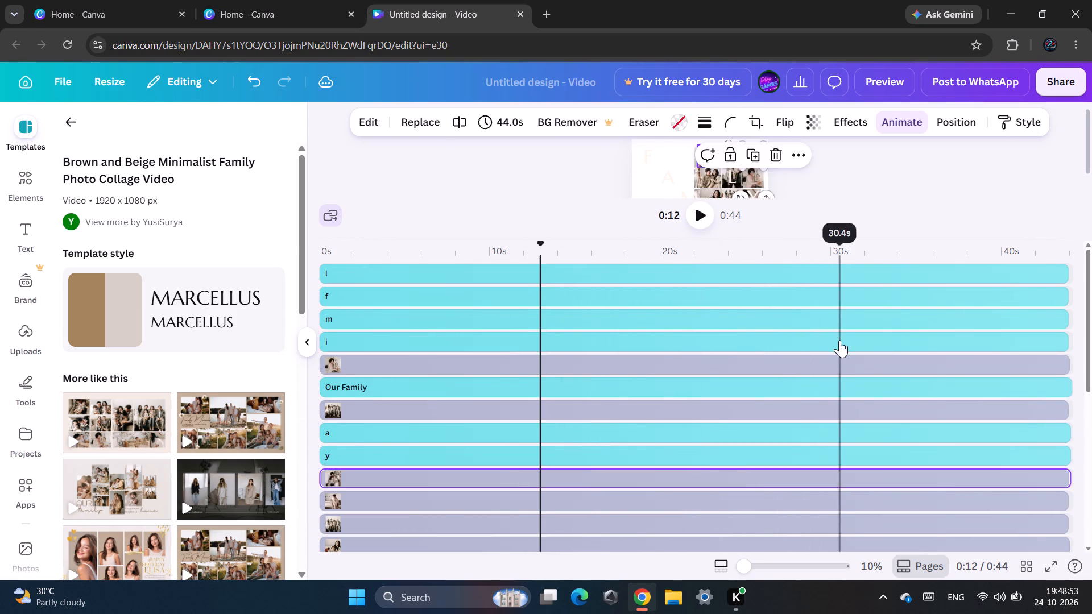
{"action": "left_click_drag", "start_coordinate": [833, 343], "coordinate": [526, 452]}
{"action": "left_click_drag", "start_coordinate": [806, 309], "coordinate": [670, 445]}
Move text clip m below the two photo rows under y, and text clip i below the group photo after m.
{"action": "left_click_drag", "start_coordinate": [761, 285], "coordinate": [696, 533]}
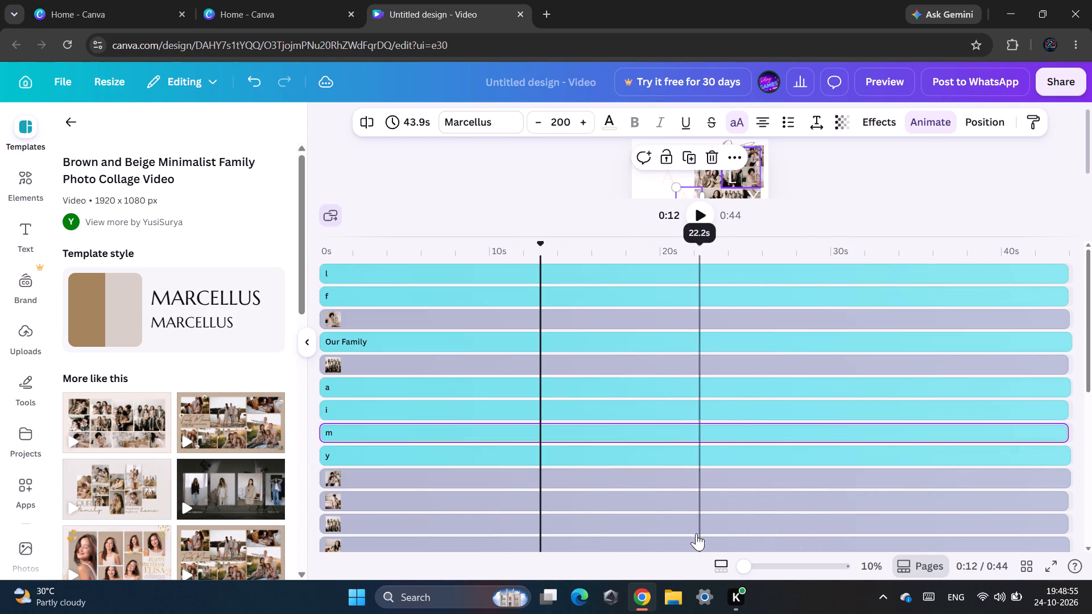
{"action": "left_click_drag", "start_coordinate": [696, 533], "coordinate": [691, 549]}
{"action": "left_click_drag", "start_coordinate": [718, 434], "coordinate": [696, 506]}
{"action": "left_click_drag", "start_coordinate": [713, 408], "coordinate": [713, 464]}
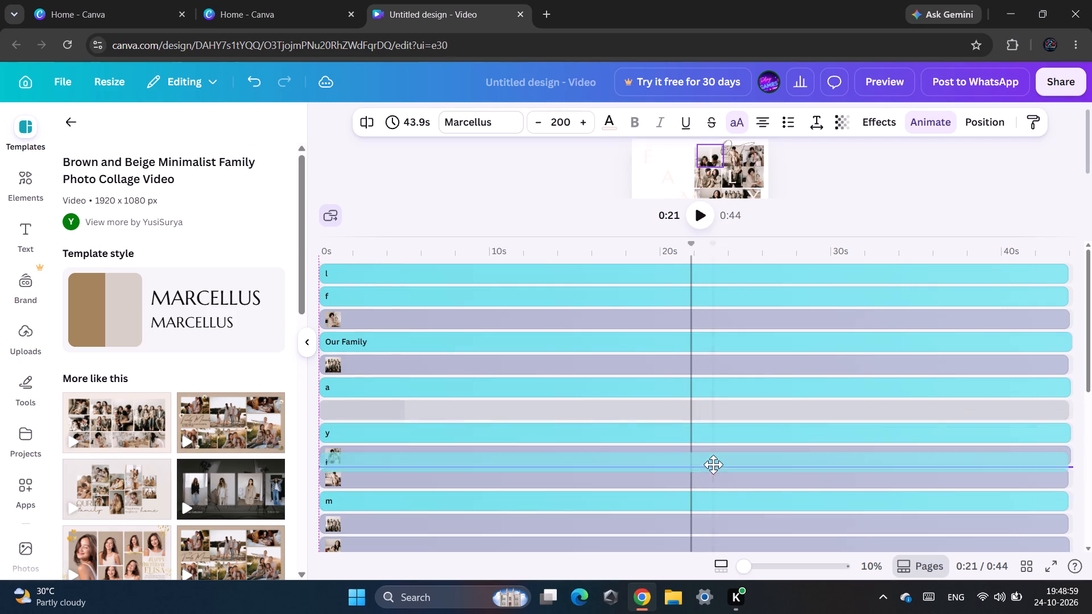
{"action": "left_click_drag", "start_coordinate": [713, 464], "coordinate": [705, 488]}
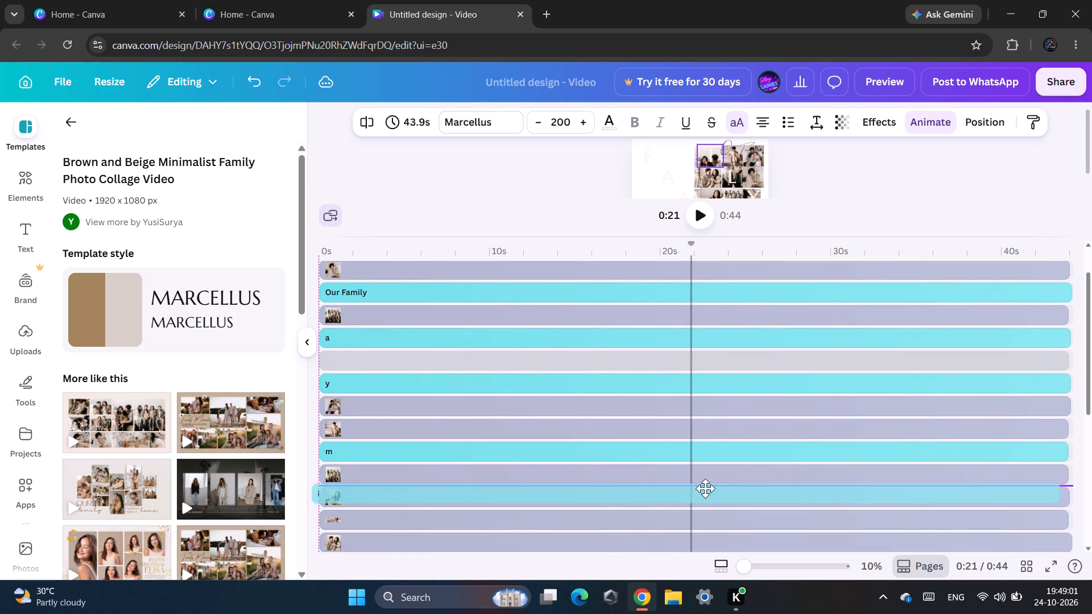
{"action": "left_click_drag", "start_coordinate": [705, 488], "coordinate": [705, 492]}
{"action": "scroll", "coordinate": [706, 420], "scroll_direction": "up", "scroll_amount": 3}
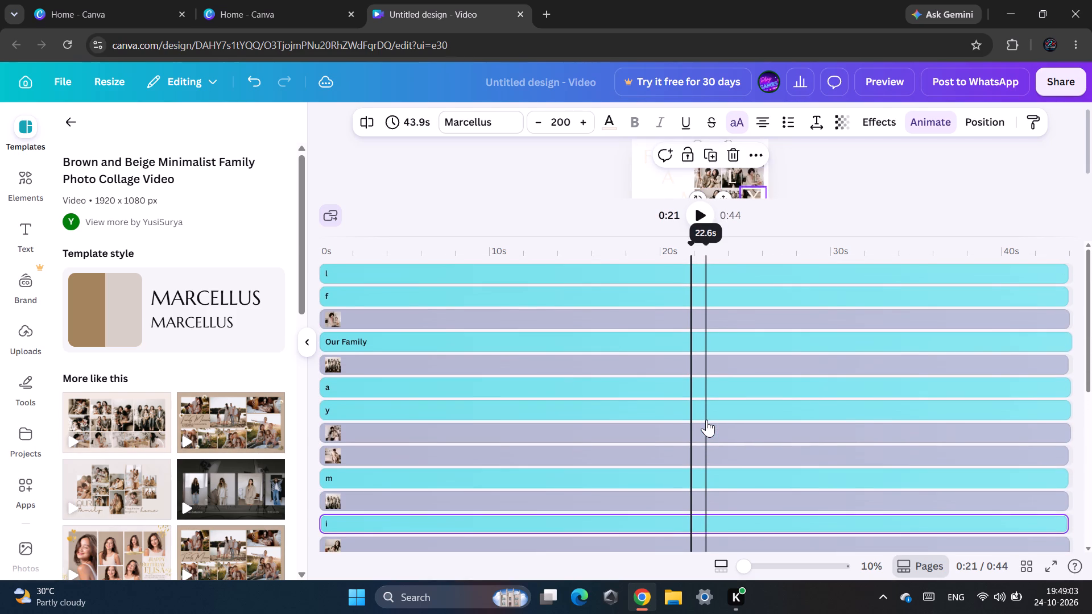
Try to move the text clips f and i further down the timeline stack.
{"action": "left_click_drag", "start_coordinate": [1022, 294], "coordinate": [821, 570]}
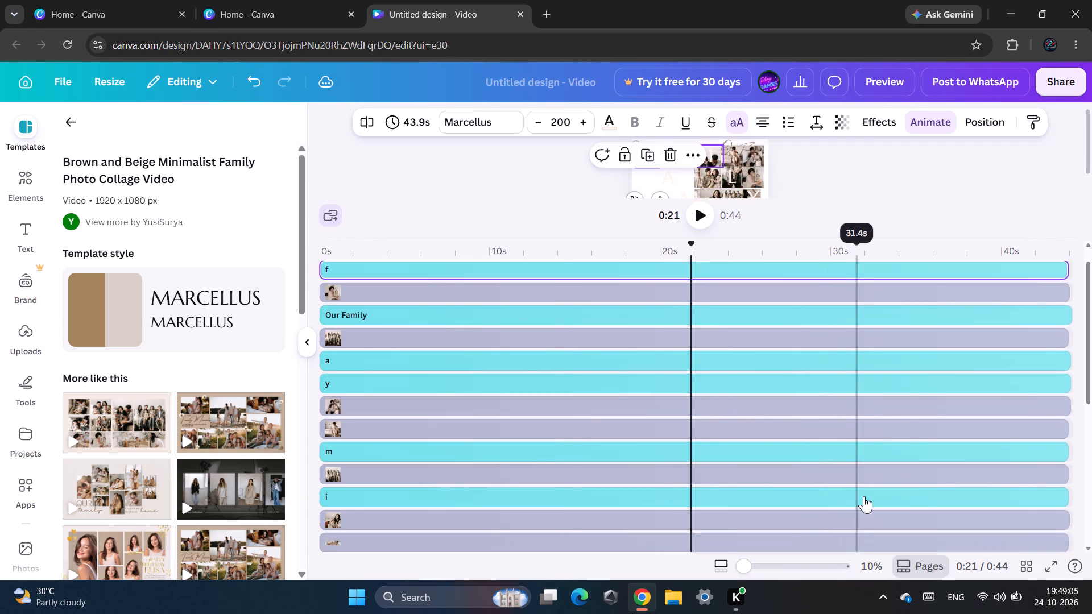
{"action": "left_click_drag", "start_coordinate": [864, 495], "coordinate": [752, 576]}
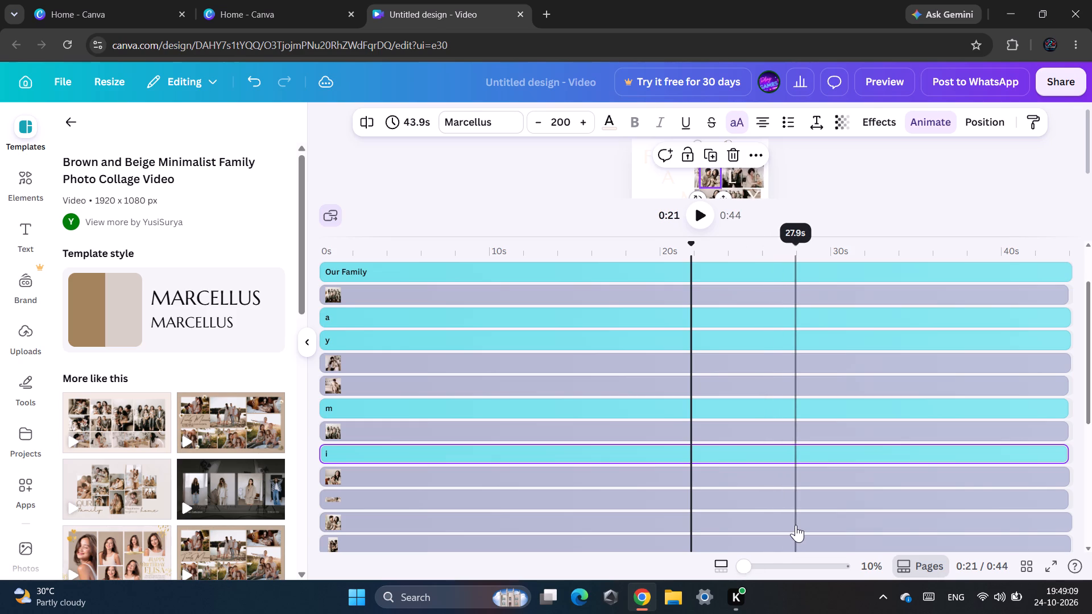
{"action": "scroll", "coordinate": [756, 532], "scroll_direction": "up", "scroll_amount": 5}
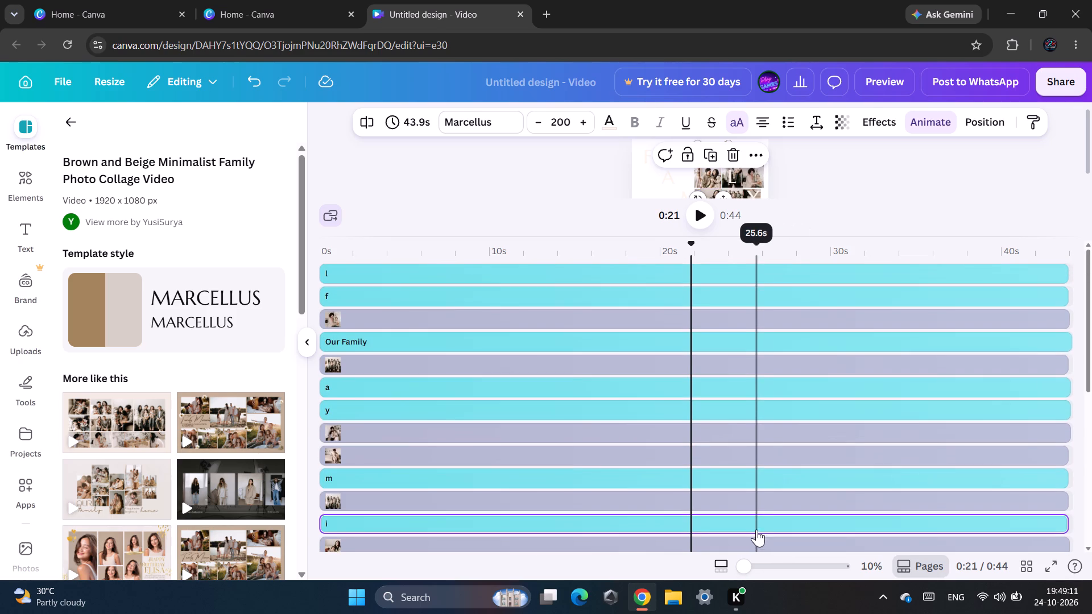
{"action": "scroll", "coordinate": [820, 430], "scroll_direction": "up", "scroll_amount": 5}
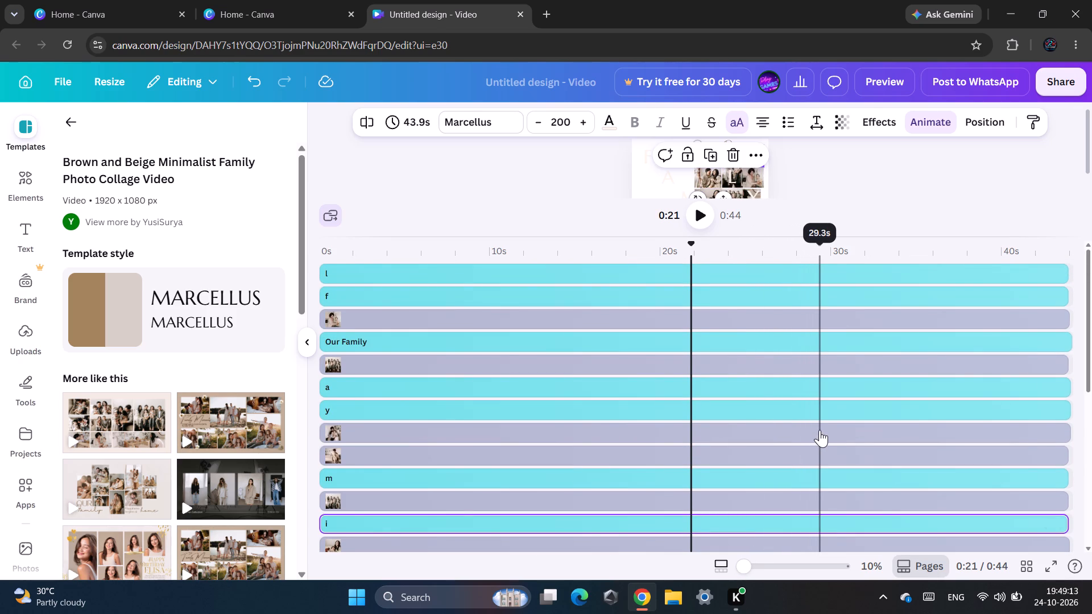
Regroup the photo rows between y and i, with one group photo above m and the other four below it.
{"action": "left_click_drag", "start_coordinate": [887, 360], "coordinate": [693, 475]}
{"action": "left_click_drag", "start_coordinate": [805, 313], "coordinate": [614, 520]}
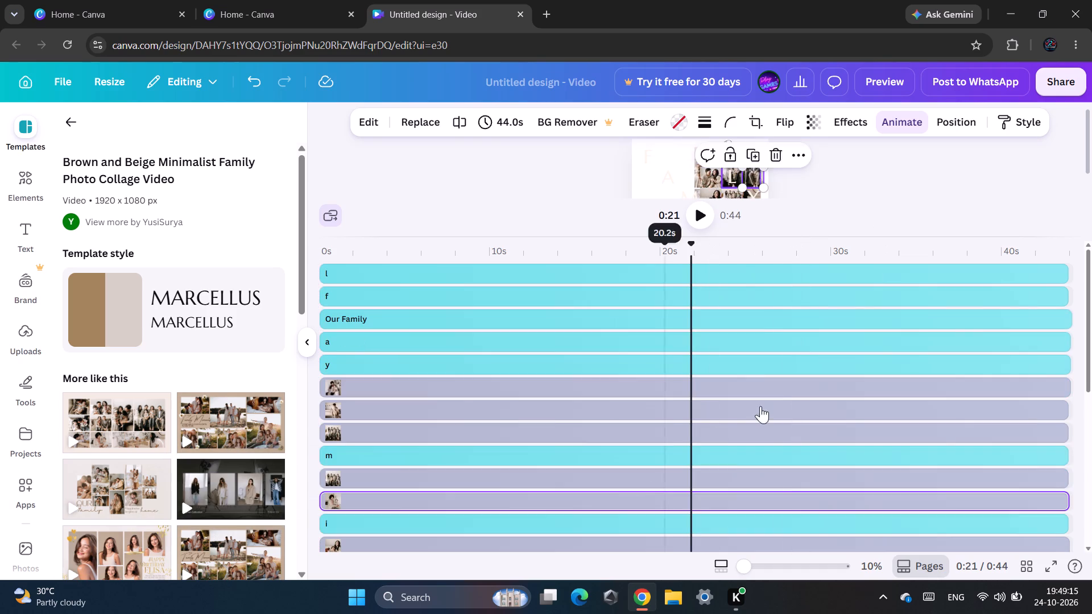
{"action": "left_click_drag", "start_coordinate": [787, 377], "coordinate": [581, 499]}
{"action": "left_click_drag", "start_coordinate": [872, 254], "coordinate": [583, 483]}
{"action": "left_click_drag", "start_coordinate": [799, 389], "coordinate": [603, 487]}
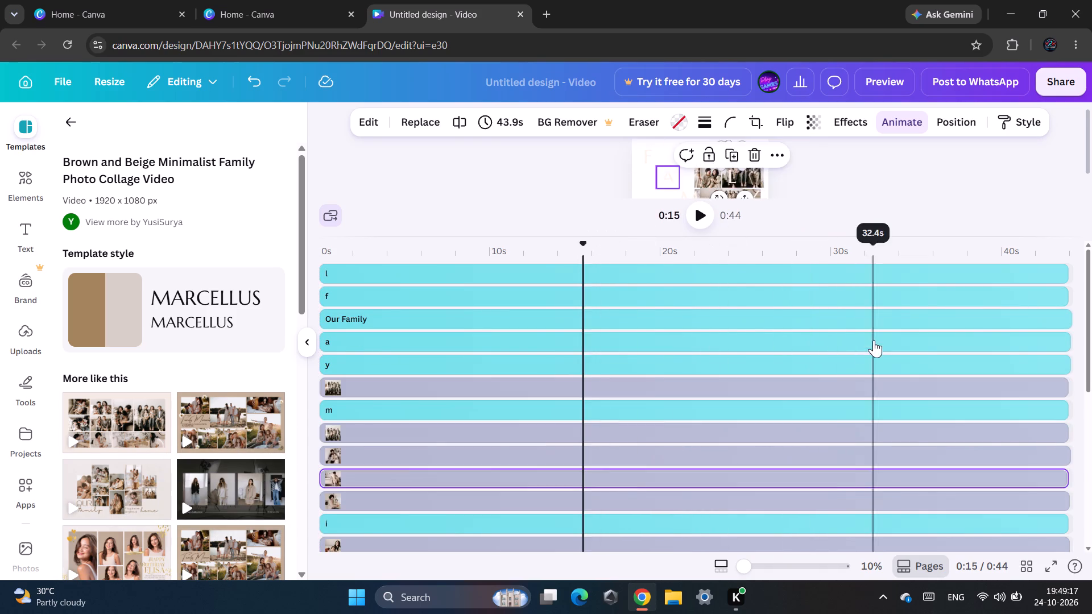
Move text clip a below the second group photo row, and y above Our Family.
{"action": "left_click_drag", "start_coordinate": [861, 347], "coordinate": [654, 441]}
{"action": "left_click_drag", "start_coordinate": [837, 338], "coordinate": [723, 363]}
{"action": "left_click_drag", "start_coordinate": [785, 325], "coordinate": [704, 344]}
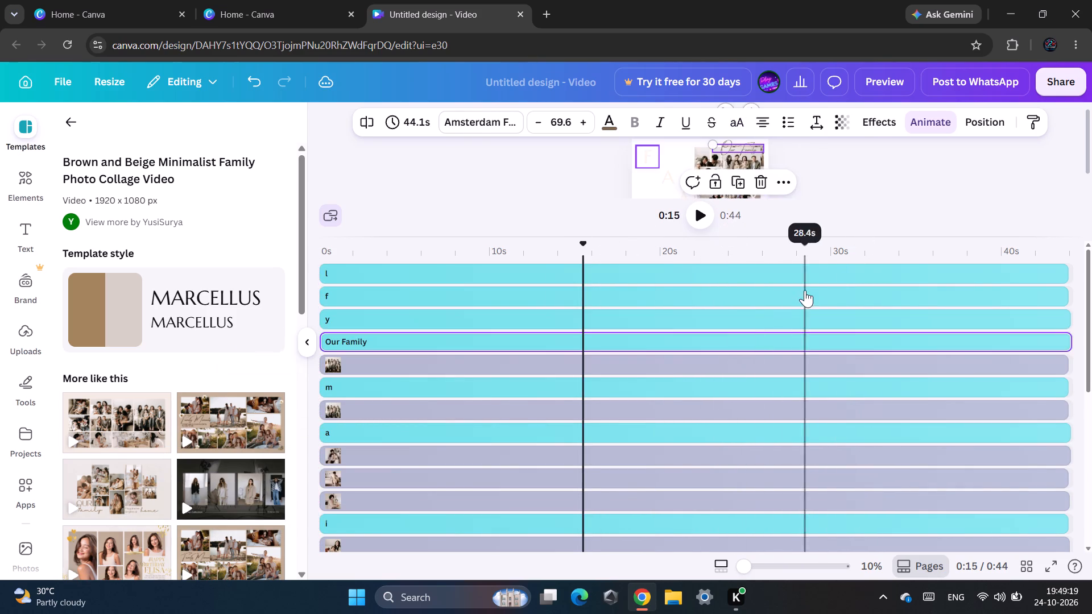
Place text clip y directly below l, and drop f between Our Family and the first group photo.
{"action": "left_click_drag", "start_coordinate": [805, 290], "coordinate": [684, 346]}
{"action": "left_click_drag", "start_coordinate": [726, 334], "coordinate": [605, 403]}
{"action": "left_click_drag", "start_coordinate": [847, 348], "coordinate": [672, 400]}
{"action": "left_click_drag", "start_coordinate": [779, 345], "coordinate": [676, 388]}
{"action": "left_click_drag", "start_coordinate": [787, 327], "coordinate": [689, 363]}
{"action": "left_click_drag", "start_coordinate": [779, 322], "coordinate": [695, 343]}
{"action": "left_click_drag", "start_coordinate": [762, 323], "coordinate": [723, 341]}
{"action": "left_click_drag", "start_coordinate": [753, 332], "coordinate": [685, 363]}
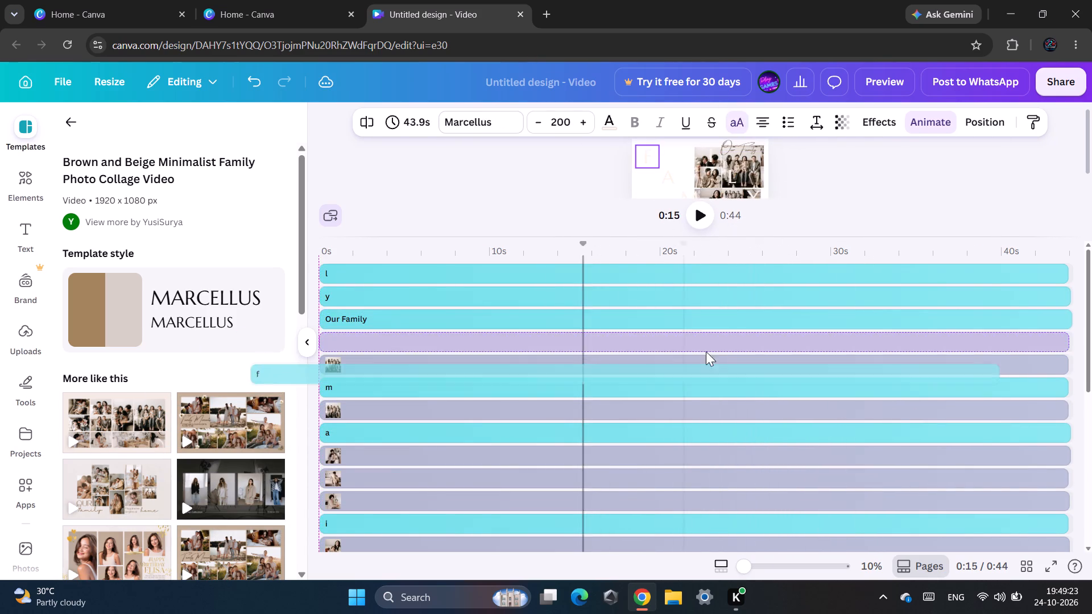
{"action": "left_click_drag", "start_coordinate": [708, 351], "coordinate": [651, 359]}
Move the Our Family text clip below the first group photo row, directly above m.
{"action": "left_click_drag", "start_coordinate": [692, 345], "coordinate": [645, 362]}
{"action": "left_click_drag", "start_coordinate": [706, 333], "coordinate": [692, 337]}
{"action": "left_click_drag", "start_coordinate": [744, 325], "coordinate": [676, 366]}
{"action": "left_click_drag", "start_coordinate": [752, 352], "coordinate": [667, 387]}
{"action": "left_click_drag", "start_coordinate": [726, 366], "coordinate": [661, 371]}
{"action": "left_click_drag", "start_coordinate": [715, 354], "coordinate": [642, 364]}
{"action": "left_click_drag", "start_coordinate": [747, 342], "coordinate": [720, 353]}
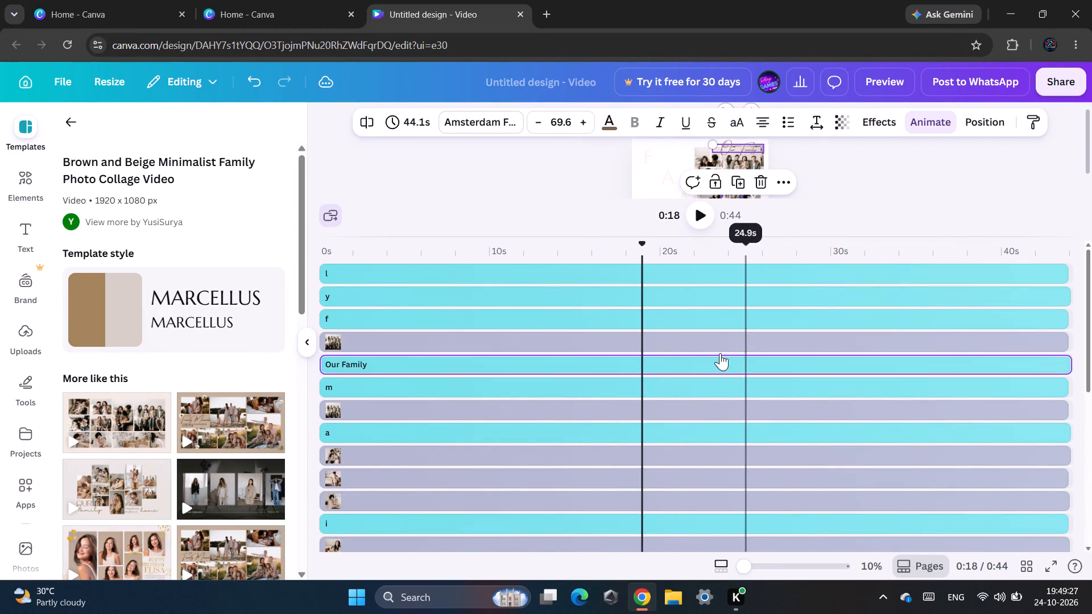
{"action": "left_click_drag", "start_coordinate": [720, 353], "coordinate": [675, 365]}
{"action": "left_click_drag", "start_coordinate": [846, 336], "coordinate": [751, 363]}
{"action": "left_click_drag", "start_coordinate": [834, 345], "coordinate": [770, 365]}
{"action": "left_click_drag", "start_coordinate": [826, 342], "coordinate": [770, 362]}
Move text clip f down below the top couple photo, so it sits directly above a.
{"action": "left_click_drag", "start_coordinate": [864, 324], "coordinate": [721, 441]}
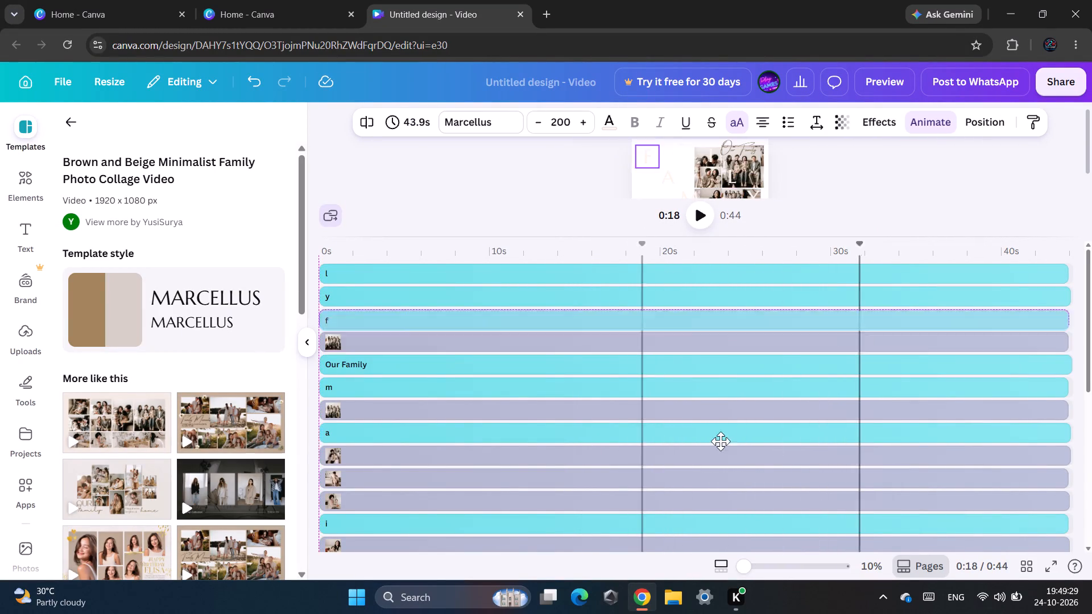
{"action": "left_click_drag", "start_coordinate": [721, 441], "coordinate": [715, 445]}
{"action": "left_click_drag", "start_coordinate": [767, 413], "coordinate": [593, 474]}
{"action": "left_click_drag", "start_coordinate": [715, 430], "coordinate": [647, 453]}
{"action": "left_click_drag", "start_coordinate": [770, 403], "coordinate": [651, 434]}
{"action": "left_click_drag", "start_coordinate": [753, 378], "coordinate": [659, 405]}
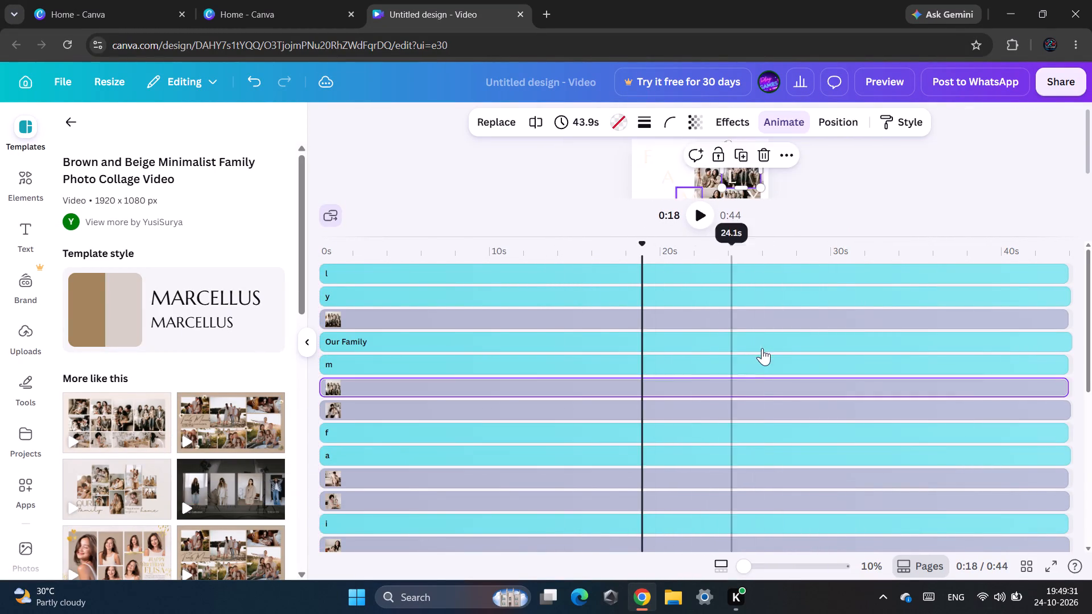
Raise text clip m directly below y, and arrange the couple photo and f between the two group photos above a.
{"action": "left_click_drag", "start_coordinate": [762, 347], "coordinate": [652, 372]}
{"action": "left_click_drag", "start_coordinate": [708, 337], "coordinate": [673, 338]}
{"action": "left_click_drag", "start_coordinate": [719, 313], "coordinate": [661, 341]}
{"action": "left_click_drag", "start_coordinate": [718, 323], "coordinate": [619, 390]}
{"action": "left_click_drag", "start_coordinate": [715, 381], "coordinate": [560, 455]}
{"action": "left_click_drag", "start_coordinate": [643, 443], "coordinate": [480, 511]}
{"action": "left_click_drag", "start_coordinate": [568, 481], "coordinate": [479, 509]}
{"action": "left_click_drag", "start_coordinate": [609, 463], "coordinate": [495, 496]}
{"action": "left_click_drag", "start_coordinate": [632, 459], "coordinate": [515, 499]}
{"action": "left_click_drag", "start_coordinate": [640, 450], "coordinate": [556, 467]}
{"action": "left_click_drag", "start_coordinate": [638, 432], "coordinate": [609, 447]}
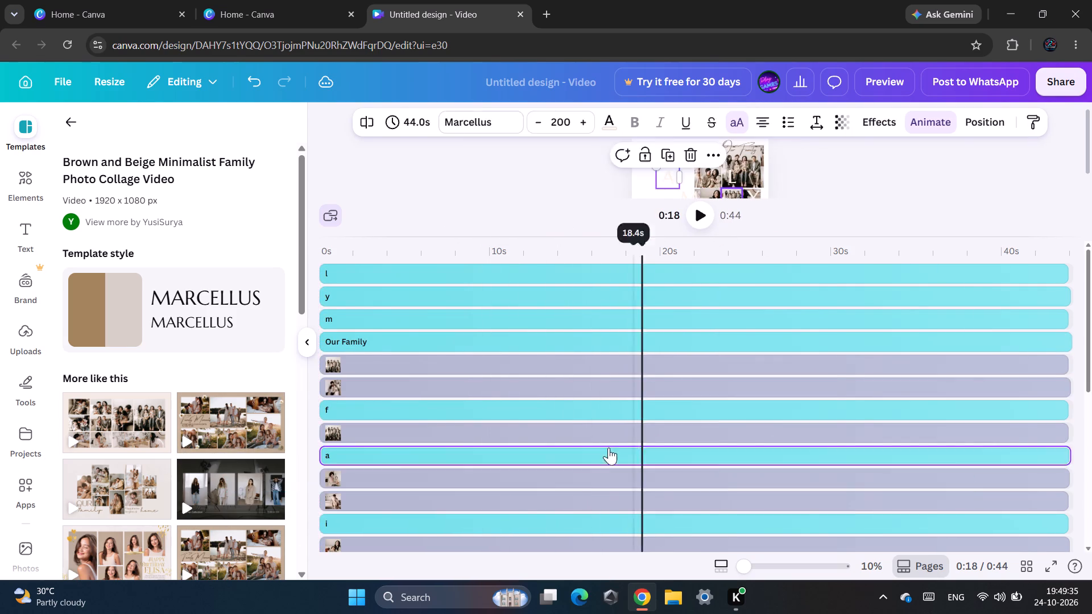
{"action": "left_click_drag", "start_coordinate": [609, 447], "coordinate": [594, 454]}
{"action": "double_click", "coordinate": [647, 426]}
Move the group photo rows below f, with one directly above text clip a and the other directly below it.
{"action": "left_click_drag", "start_coordinate": [698, 360], "coordinate": [590, 446]}
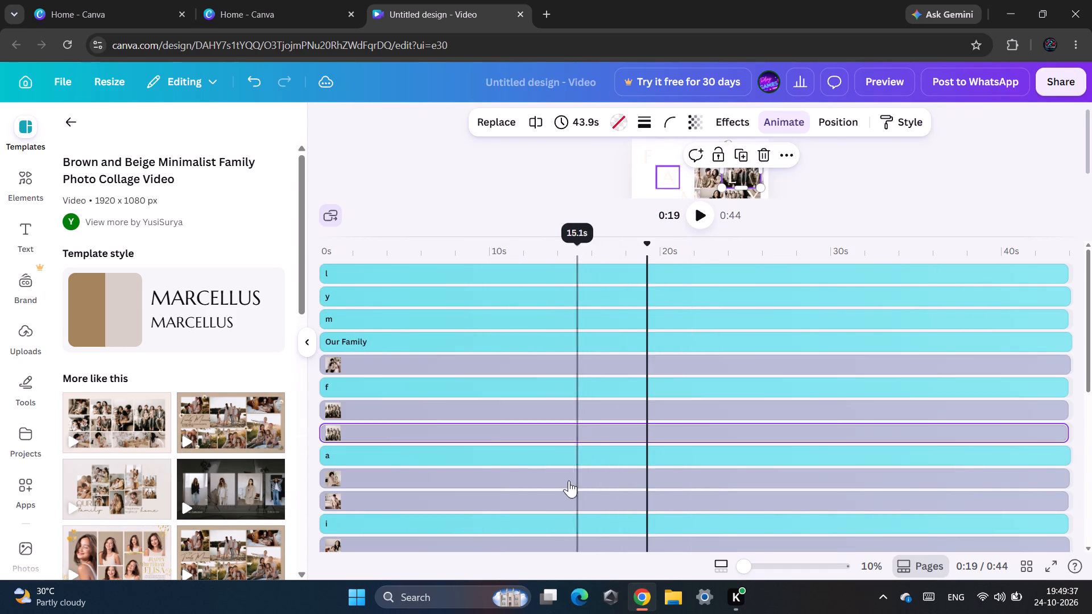
{"action": "left_click_drag", "start_coordinate": [621, 388], "coordinate": [570, 421]}
{"action": "left_click_drag", "start_coordinate": [606, 397], "coordinate": [529, 467]}
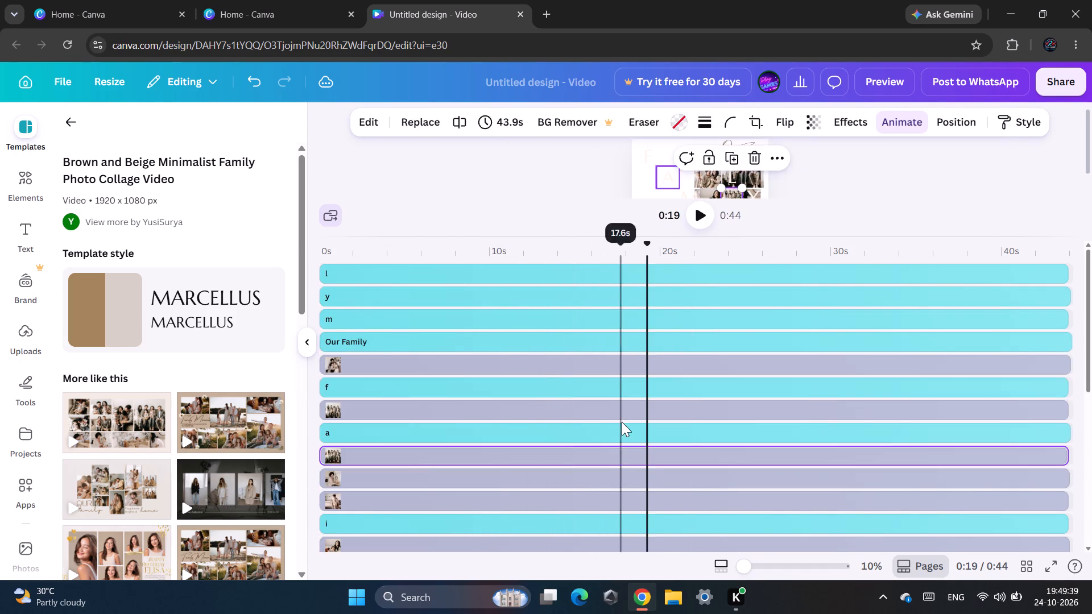
Place text clip f directly below Our Family with a group and a couple photo above a, and raise i one photo row.
{"action": "left_click_drag", "start_coordinate": [622, 422], "coordinate": [522, 495]}
{"action": "left_click_drag", "start_coordinate": [578, 475], "coordinate": [520, 505]}
{"action": "left_click_drag", "start_coordinate": [551, 484], "coordinate": [479, 534]}
{"action": "left_click_drag", "start_coordinate": [547, 486], "coordinate": [503, 507]}
{"action": "left_click_drag", "start_coordinate": [543, 474], "coordinate": [515, 494]}
{"action": "left_click_drag", "start_coordinate": [688, 356], "coordinate": [619, 443]}
{"action": "left_click_drag", "start_coordinate": [685, 408], "coordinate": [615, 476]}
{"action": "left_click_drag", "start_coordinate": [689, 433], "coordinate": [615, 466]}
{"action": "left_click_drag", "start_coordinate": [742, 421], "coordinate": [647, 497]}
{"action": "left_click_drag", "start_coordinate": [735, 470], "coordinate": [665, 520]}
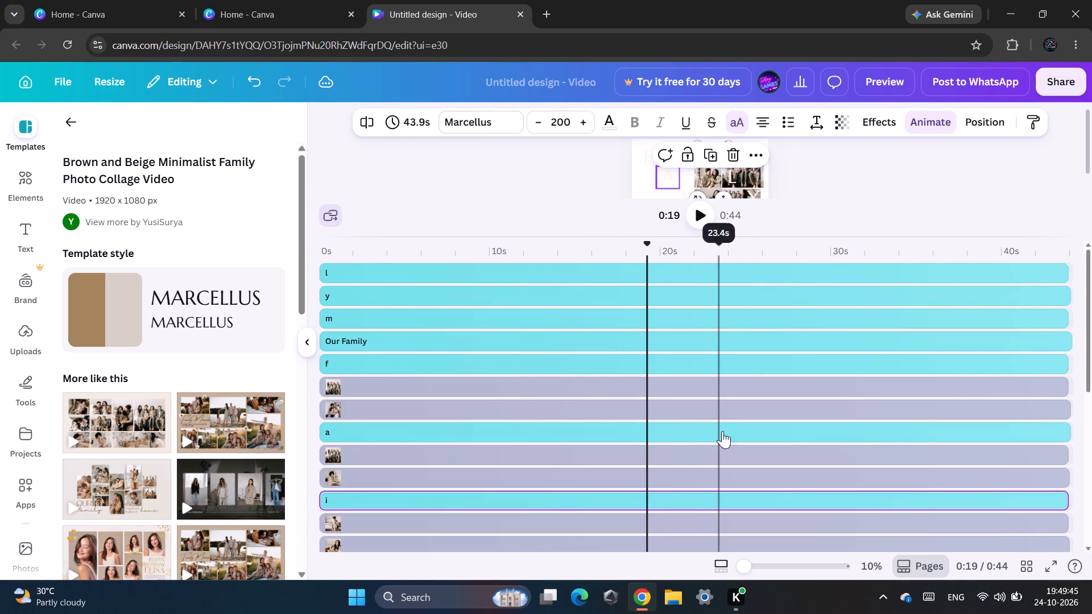
Move Our Family down below text clip i and the group photo under it, and place f above m.
{"action": "left_click_drag", "start_coordinate": [767, 328], "coordinate": [729, 396]}
{"action": "left_click_drag", "start_coordinate": [786, 367], "coordinate": [721, 442]}
{"action": "left_click_drag", "start_coordinate": [821, 327], "coordinate": [729, 510]}
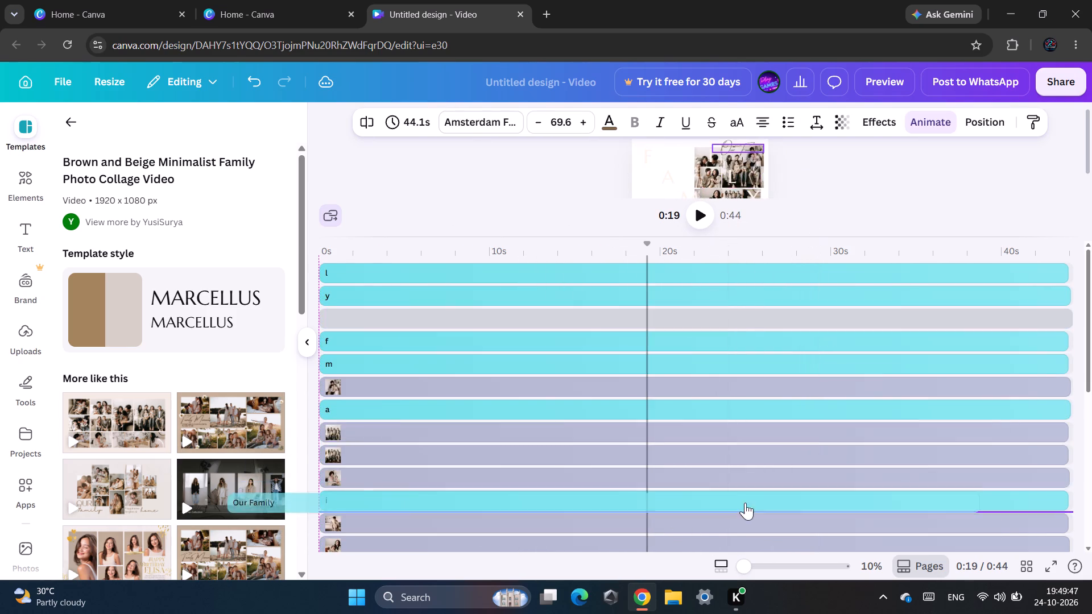
{"action": "left_click_drag", "start_coordinate": [799, 435], "coordinate": [727, 500]}
{"action": "left_click", "coordinate": [799, 429]}
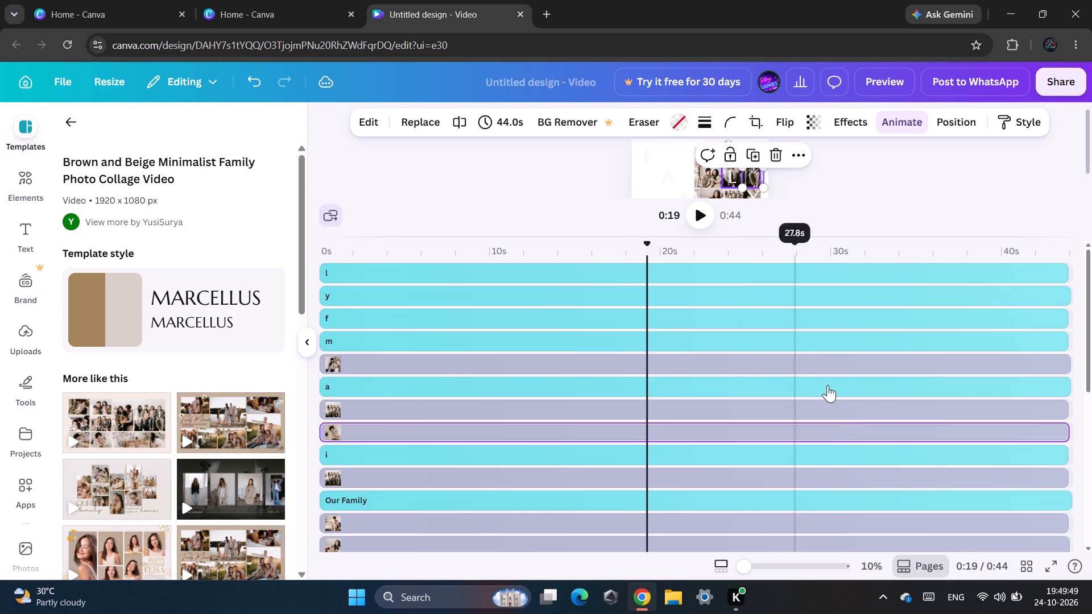
Move text clip a below the next two photo rows, and swap i with the group photo directly above Our Family.
{"action": "left_click_drag", "start_coordinate": [853, 354], "coordinate": [837, 366]}
{"action": "left_click_drag", "start_coordinate": [821, 368], "coordinate": [787, 400]}
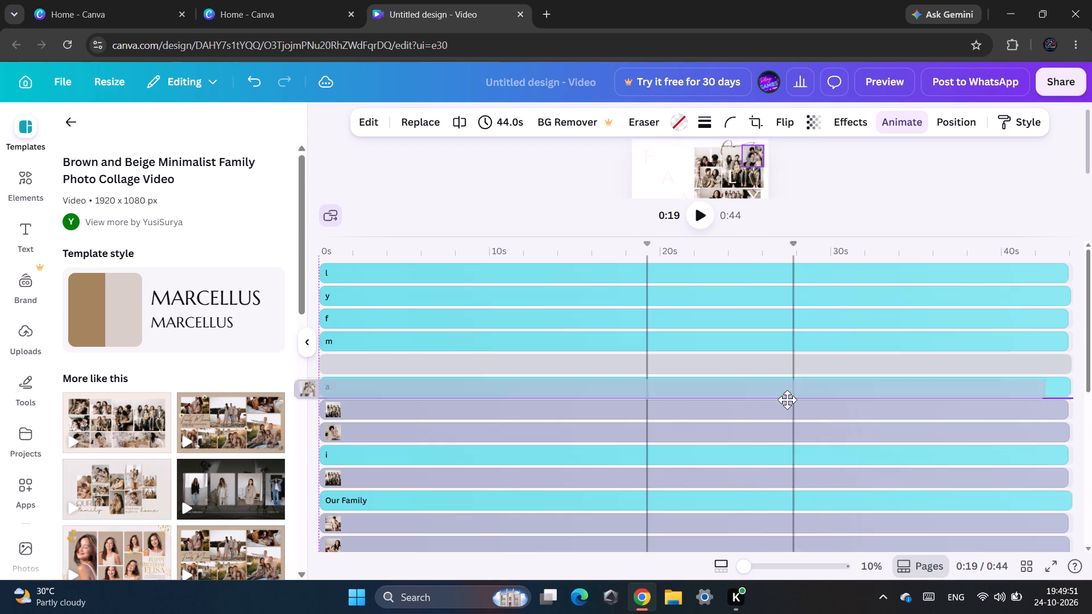
{"action": "left_click_drag", "start_coordinate": [787, 400], "coordinate": [759, 399]}
{"action": "left_click_drag", "start_coordinate": [786, 366], "coordinate": [741, 409]}
{"action": "left_click_drag", "start_coordinate": [769, 393], "coordinate": [702, 460]}
{"action": "left_click_drag", "start_coordinate": [794, 389], "coordinate": [722, 462]}
{"action": "left_click_drag", "start_coordinate": [770, 422], "coordinate": [710, 462]}
{"action": "left_click_drag", "start_coordinate": [771, 401], "coordinate": [718, 444]}
{"action": "left_click_drag", "start_coordinate": [779, 395], "coordinate": [730, 450]}
{"action": "left_click_drag", "start_coordinate": [755, 429], "coordinate": [740, 432]}
{"action": "left_click_drag", "start_coordinate": [753, 420], "coordinate": [724, 446]}
{"action": "left_click_drag", "start_coordinate": [755, 425], "coordinate": [731, 437]}
{"action": "left_click_drag", "start_coordinate": [757, 417], "coordinate": [729, 455]}
{"action": "left_click_drag", "start_coordinate": [762, 437], "coordinate": [715, 484]}
{"action": "left_click", "coordinate": [735, 463]}
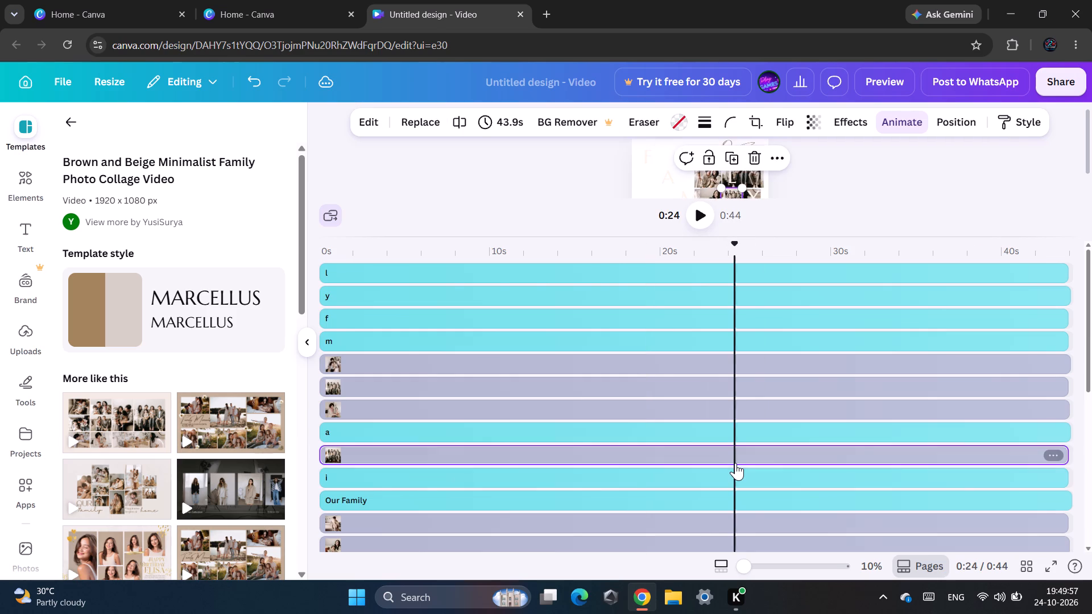
Move text clip a directly below m and the top couple photo directly above i, with every photo clip starting at 0 s.
{"action": "left_click_drag", "start_coordinate": [741, 458], "coordinate": [770, 437]}
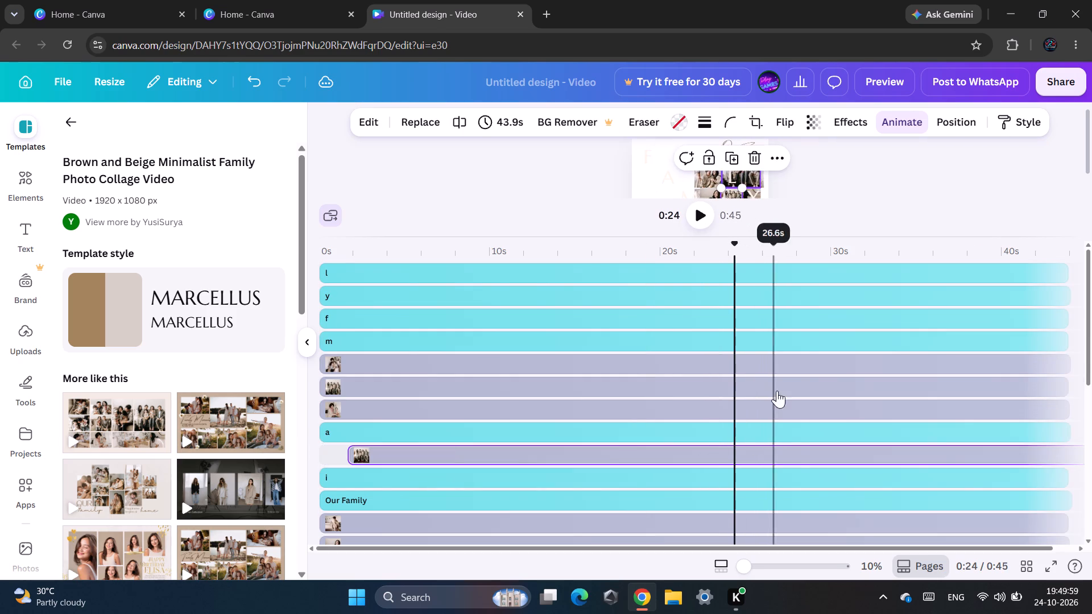
{"action": "left_click_drag", "start_coordinate": [804, 358], "coordinate": [692, 478]}
{"action": "left_click_drag", "start_coordinate": [875, 366], "coordinate": [822, 413]}
{"action": "left_click_drag", "start_coordinate": [903, 356], "coordinate": [772, 416]}
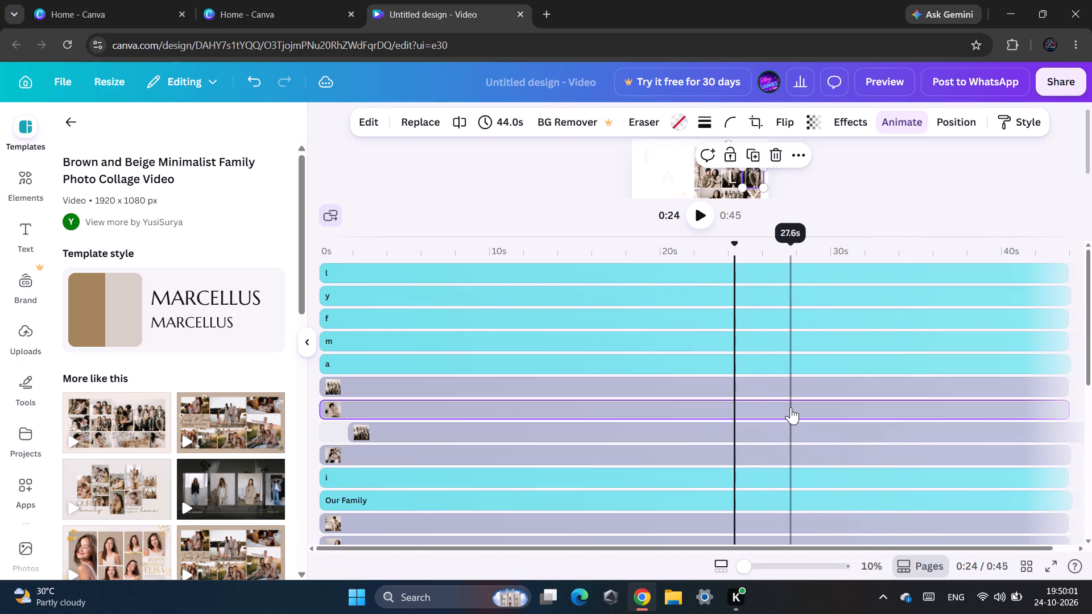
{"action": "left_click_drag", "start_coordinate": [774, 427], "coordinate": [704, 426]}
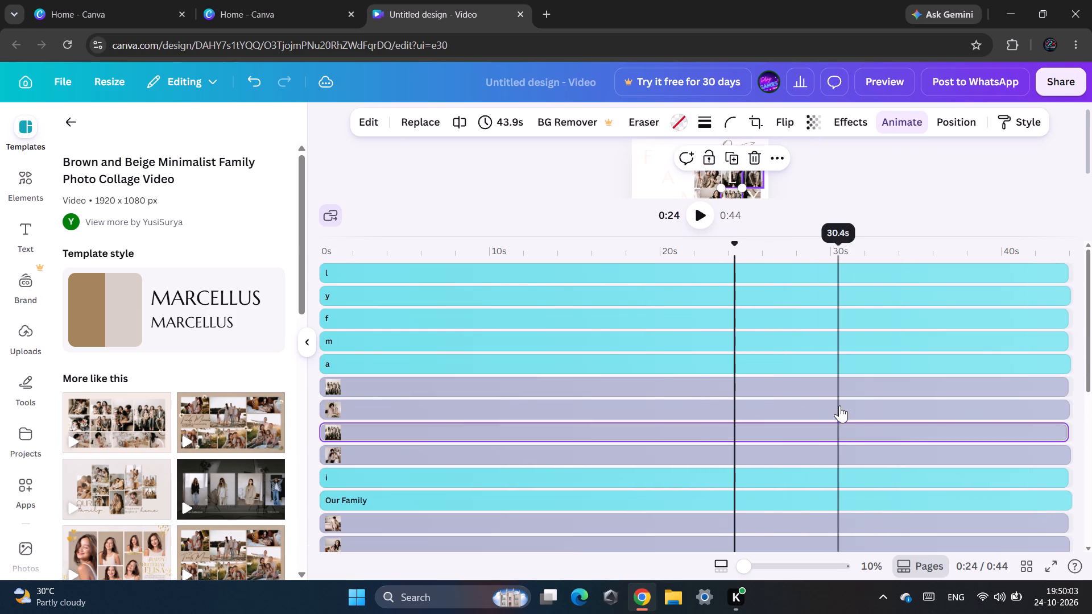
Move the large group photo and the couple photo beneath it up between text clips f and m.
{"action": "left_click_drag", "start_coordinate": [878, 364], "coordinate": [797, 415]}
{"action": "left_click_drag", "start_coordinate": [861, 375], "coordinate": [772, 412]}
{"action": "left_click_drag", "start_coordinate": [882, 371], "coordinate": [768, 405]}
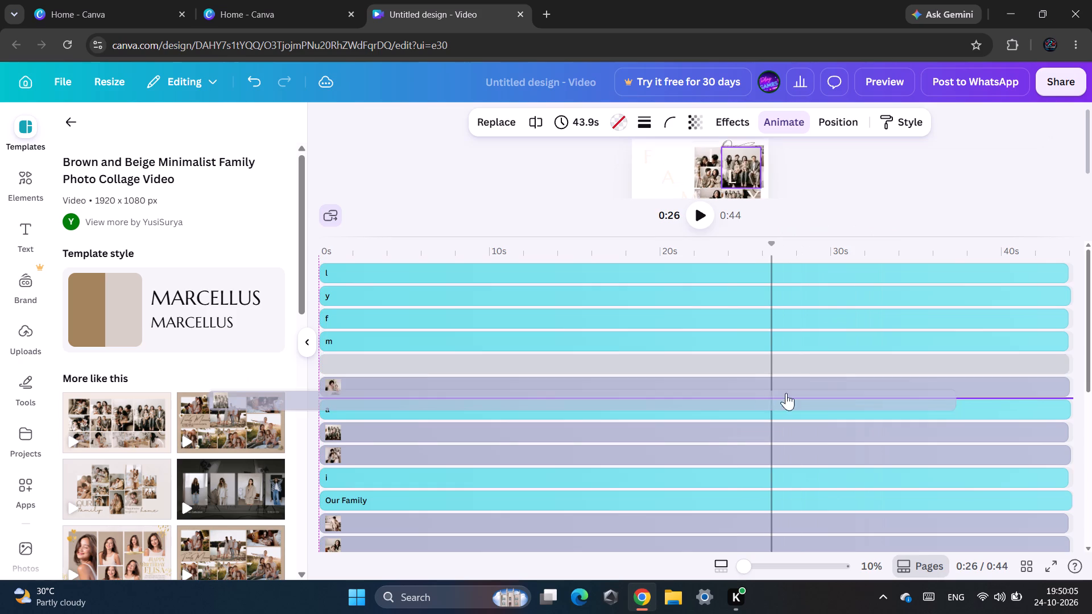
{"action": "left_click_drag", "start_coordinate": [821, 375], "coordinate": [691, 390]}
{"action": "left_click_drag", "start_coordinate": [768, 362], "coordinate": [683, 388]}
{"action": "left_click_drag", "start_coordinate": [841, 347], "coordinate": [709, 391]}
{"action": "left_click_drag", "start_coordinate": [812, 355], "coordinate": [696, 401]}
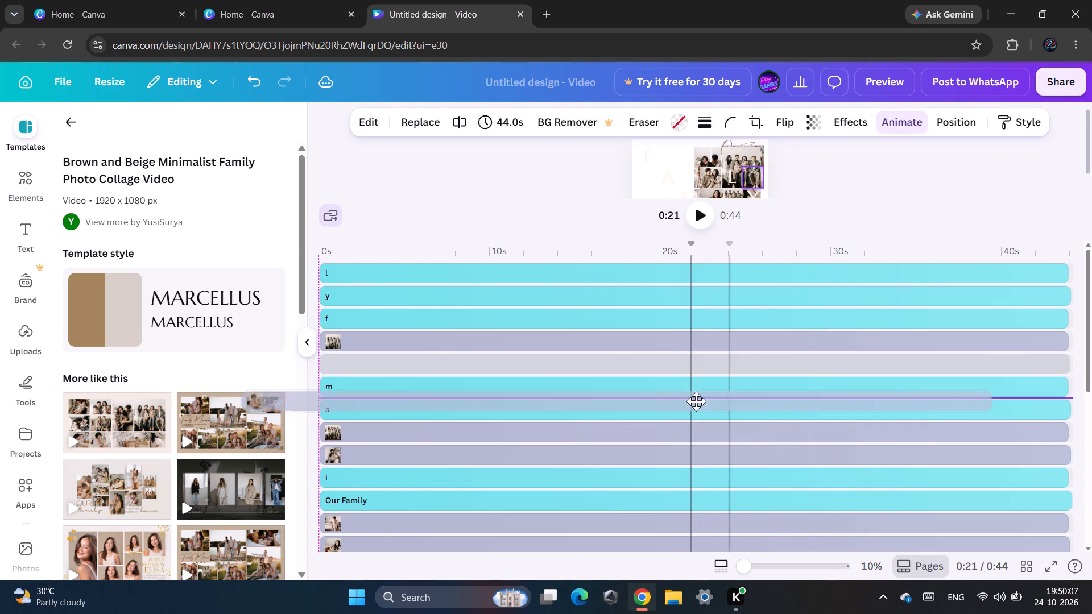
{"action": "left_click_drag", "start_coordinate": [696, 401], "coordinate": [684, 404]}
{"action": "left_click_drag", "start_coordinate": [810, 359], "coordinate": [735, 385]}
{"action": "left_click_drag", "start_coordinate": [771, 370], "coordinate": [722, 393]}
{"action": "left_click_drag", "start_coordinate": [755, 377], "coordinate": [684, 388]}
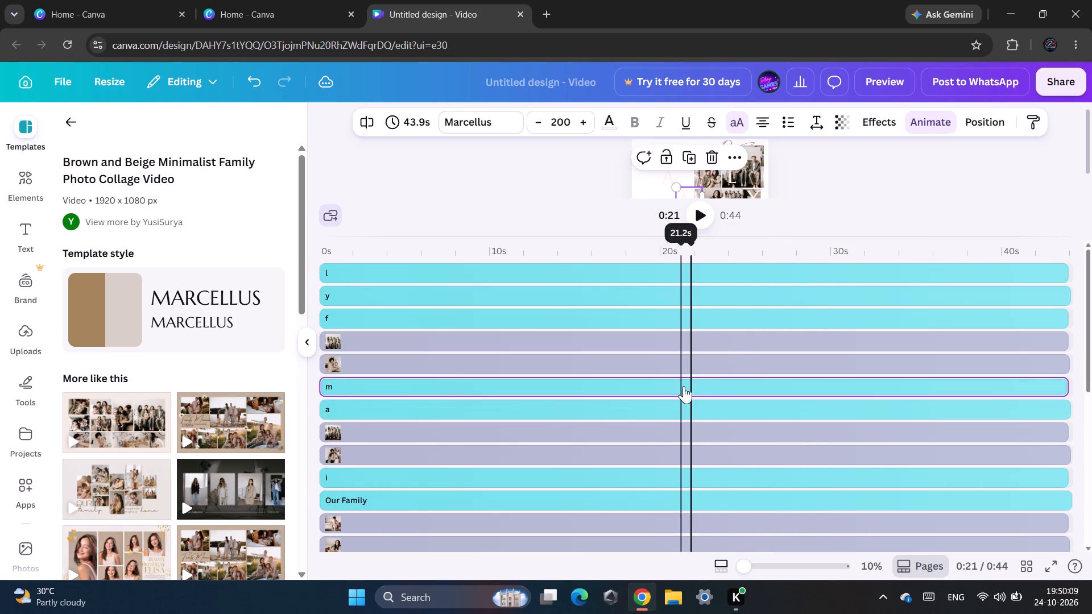
{"action": "left_click_drag", "start_coordinate": [719, 369], "coordinate": [664, 381]}
{"action": "left_click_drag", "start_coordinate": [700, 362], "coordinate": [651, 366]}
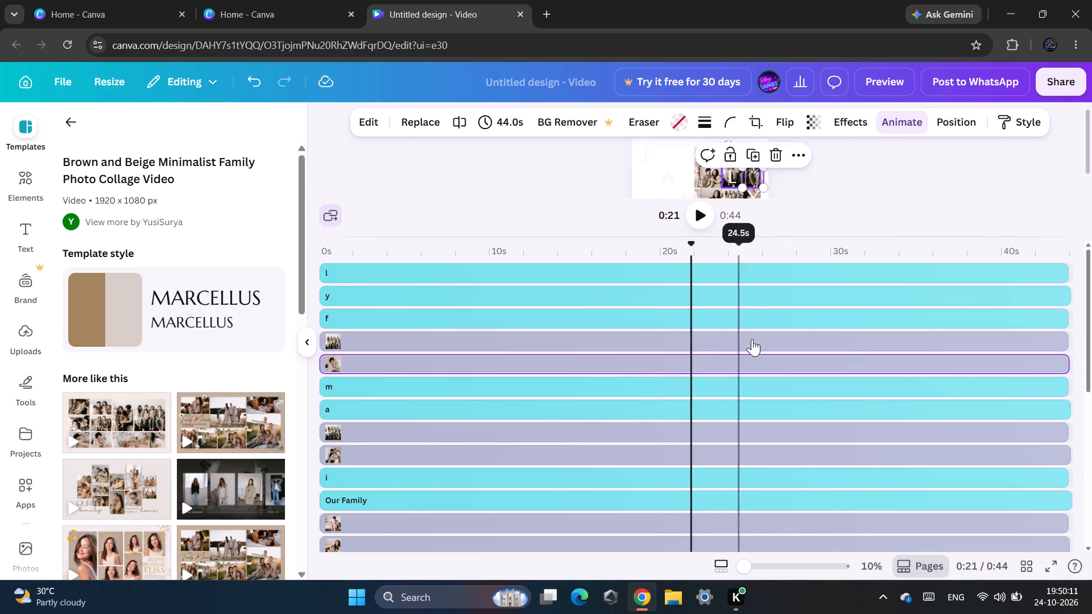
Move the couple photo above text clip m down below a, keeping the large group photo under f.
{"action": "left_click_drag", "start_coordinate": [833, 333], "coordinate": [669, 368]}
{"action": "left_click_drag", "start_coordinate": [818, 334], "coordinate": [677, 354]}
{"action": "left_click_drag", "start_coordinate": [871, 329], "coordinate": [697, 357]}
{"action": "left_click_drag", "start_coordinate": [895, 343], "coordinate": [825, 431]}
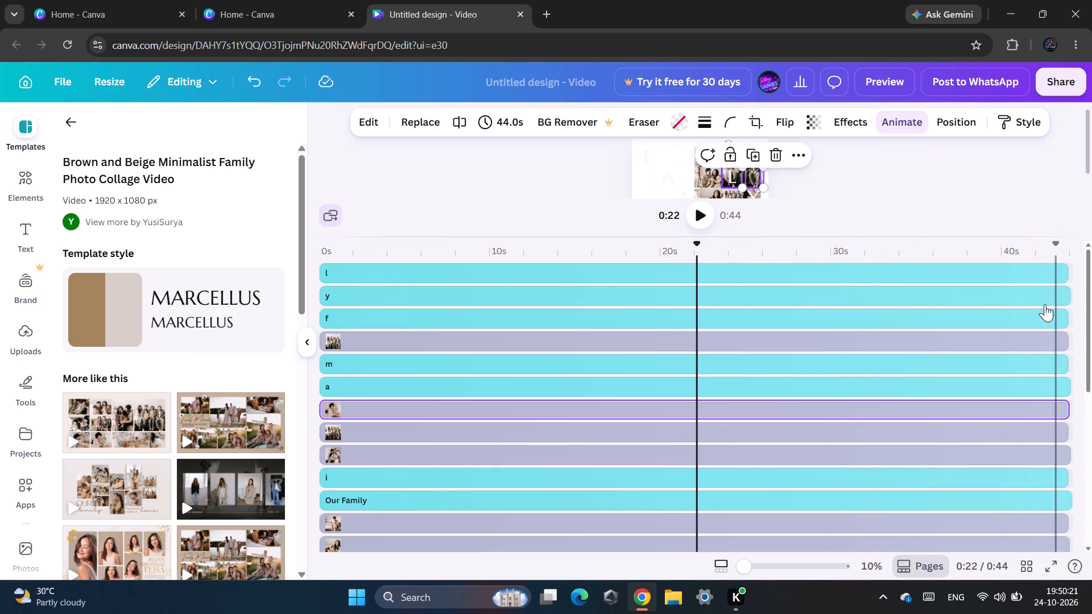
Stack text clips l, m, a, y and f at the top, with four photo rows together between f and i.
{"action": "left_click_drag", "start_coordinate": [954, 290], "coordinate": [706, 422]}
{"action": "left_click_drag", "start_coordinate": [780, 308], "coordinate": [668, 445]}
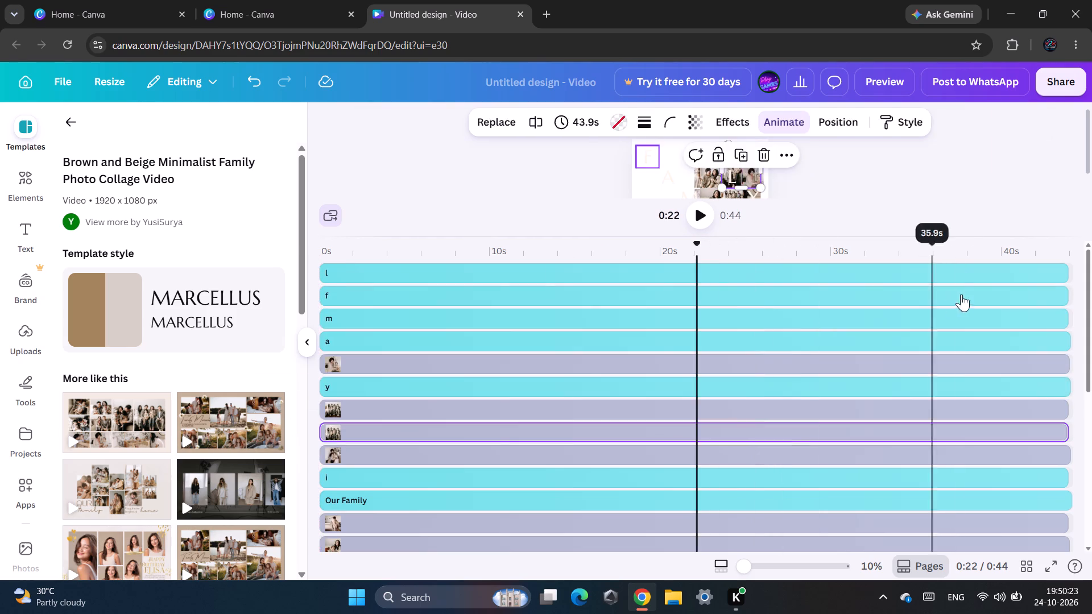
{"action": "left_click_drag", "start_coordinate": [950, 304], "coordinate": [760, 407]}
{"action": "left_click_drag", "start_coordinate": [850, 348], "coordinate": [739, 427]}
{"action": "left_click_drag", "start_coordinate": [821, 358], "coordinate": [646, 449]}
{"action": "left_click_drag", "start_coordinate": [745, 410], "coordinate": [689, 435]}
{"action": "left_click_drag", "start_coordinate": [833, 370], "coordinate": [690, 425]}
{"action": "left_click_drag", "start_coordinate": [829, 368], "coordinate": [771, 387]}
{"action": "left_click_drag", "start_coordinate": [875, 352], "coordinate": [775, 400]}
{"action": "left_click_drag", "start_coordinate": [812, 366], "coordinate": [770, 388]}
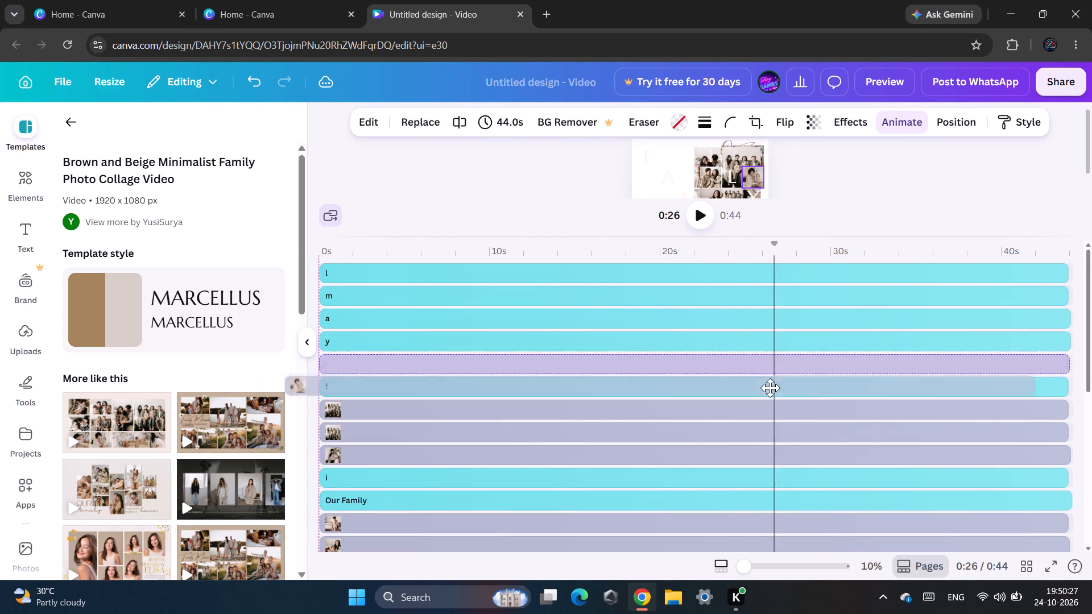
{"action": "left_click_drag", "start_coordinate": [770, 388], "coordinate": [767, 388]}
{"action": "left_click_drag", "start_coordinate": [844, 361], "coordinate": [801, 384]}
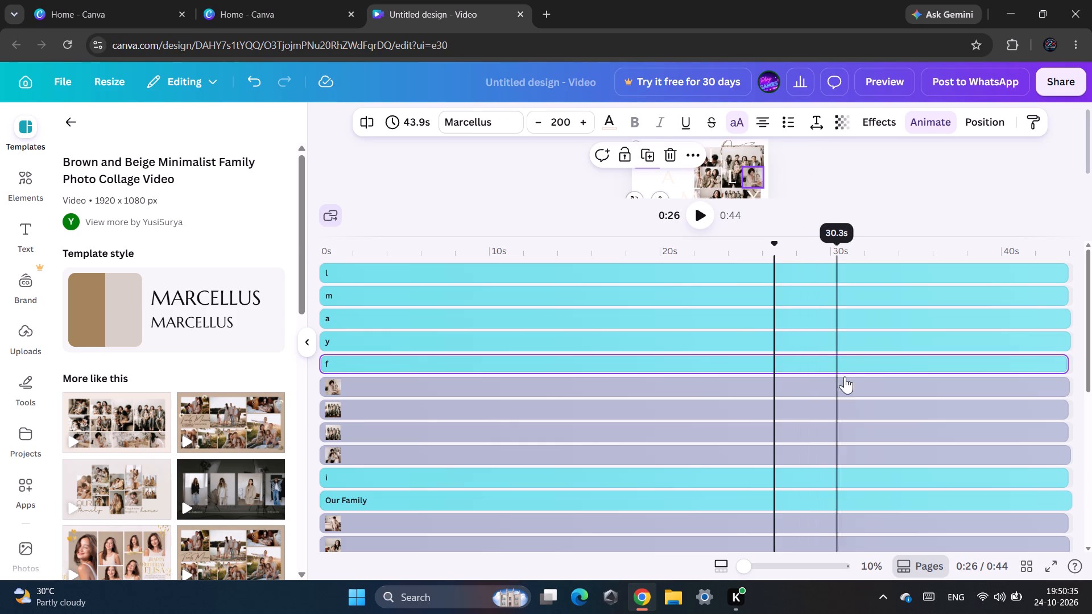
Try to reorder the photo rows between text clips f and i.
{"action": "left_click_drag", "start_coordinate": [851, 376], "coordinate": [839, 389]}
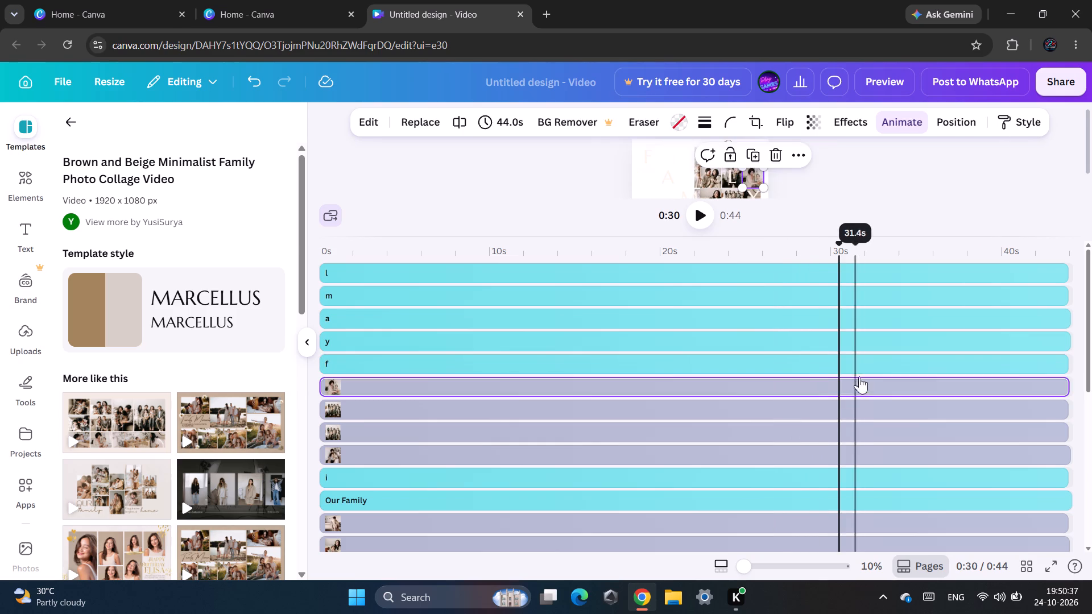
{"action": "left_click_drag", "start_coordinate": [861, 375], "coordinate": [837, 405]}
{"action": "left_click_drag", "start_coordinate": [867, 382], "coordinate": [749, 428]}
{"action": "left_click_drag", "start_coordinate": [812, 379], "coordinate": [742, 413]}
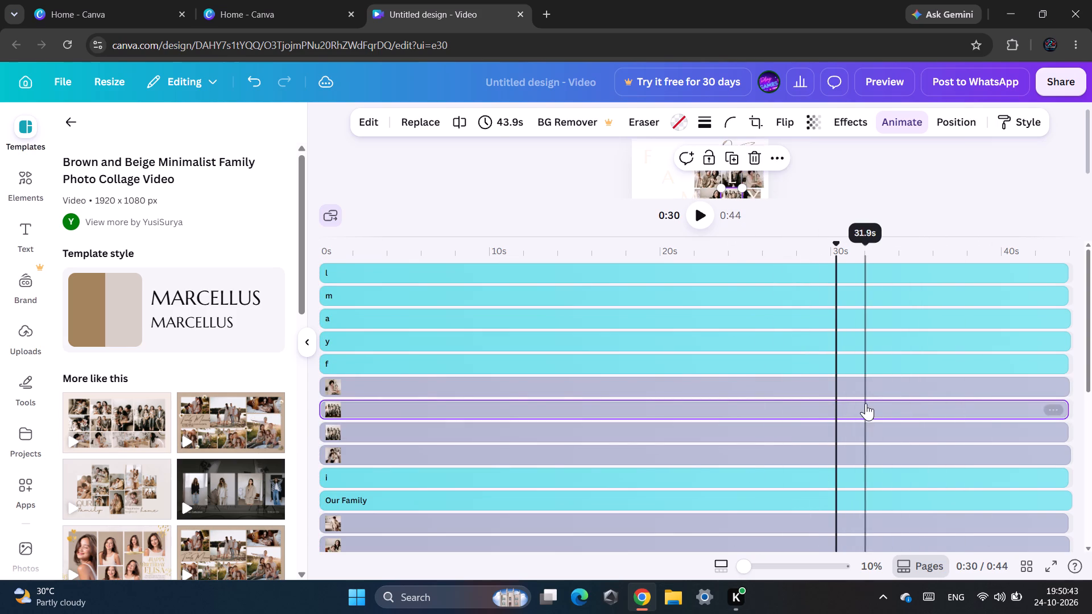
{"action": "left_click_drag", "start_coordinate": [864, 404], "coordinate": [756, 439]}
Move text clip l between the two group photos, and y between the couple photo under f and the first group photo.
{"action": "left_click_drag", "start_coordinate": [837, 280], "coordinate": [580, 426]}
{"action": "left_click_drag", "start_coordinate": [671, 360], "coordinate": [404, 372]}
{"action": "left_click_drag", "start_coordinate": [602, 318], "coordinate": [591, 322]}
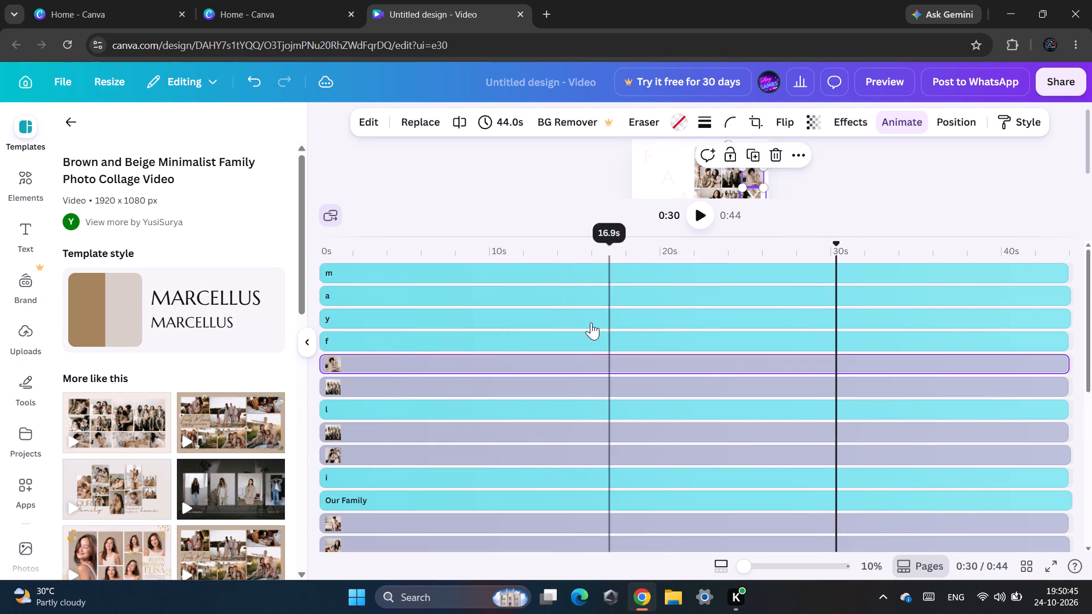
{"action": "left_click_drag", "start_coordinate": [591, 322], "coordinate": [416, 370]}
{"action": "left_click_drag", "start_coordinate": [817, 351], "coordinate": [493, 487]}
Move the couple photo row above text clip i down below Our Family.
{"action": "left_click_drag", "start_coordinate": [783, 444], "coordinate": [628, 496]}
{"action": "left_click_drag", "start_coordinate": [671, 468], "coordinate": [635, 495]}
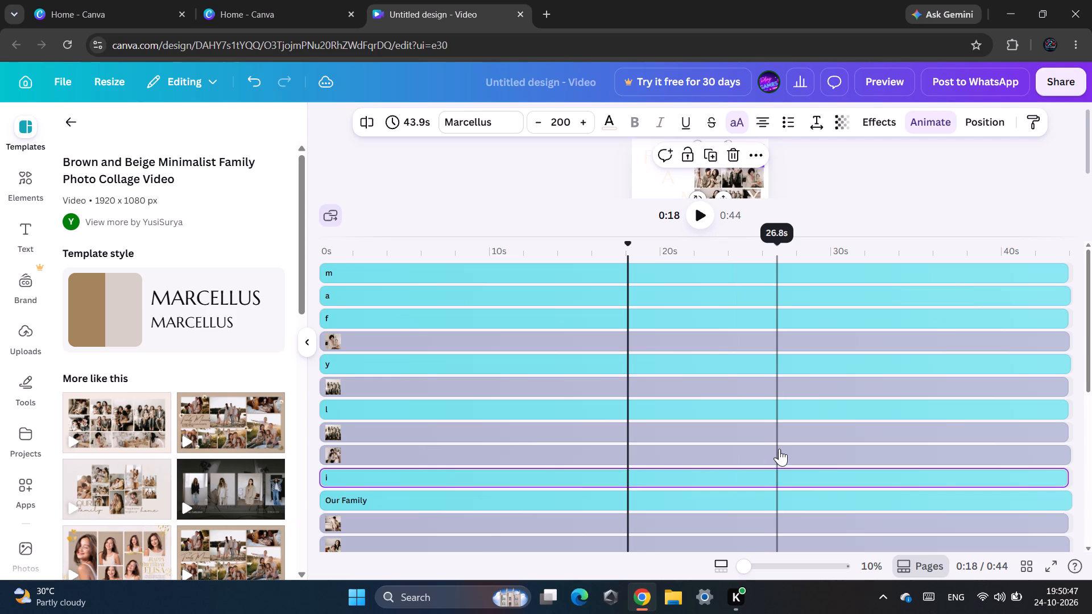
{"action": "left_click_drag", "start_coordinate": [771, 458], "coordinate": [719, 505]}
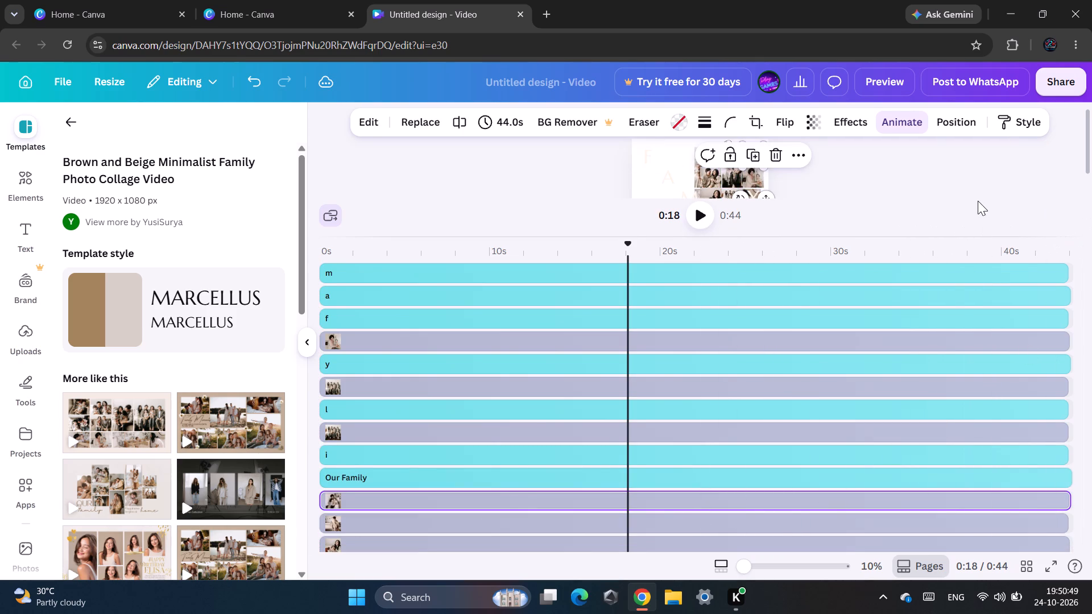
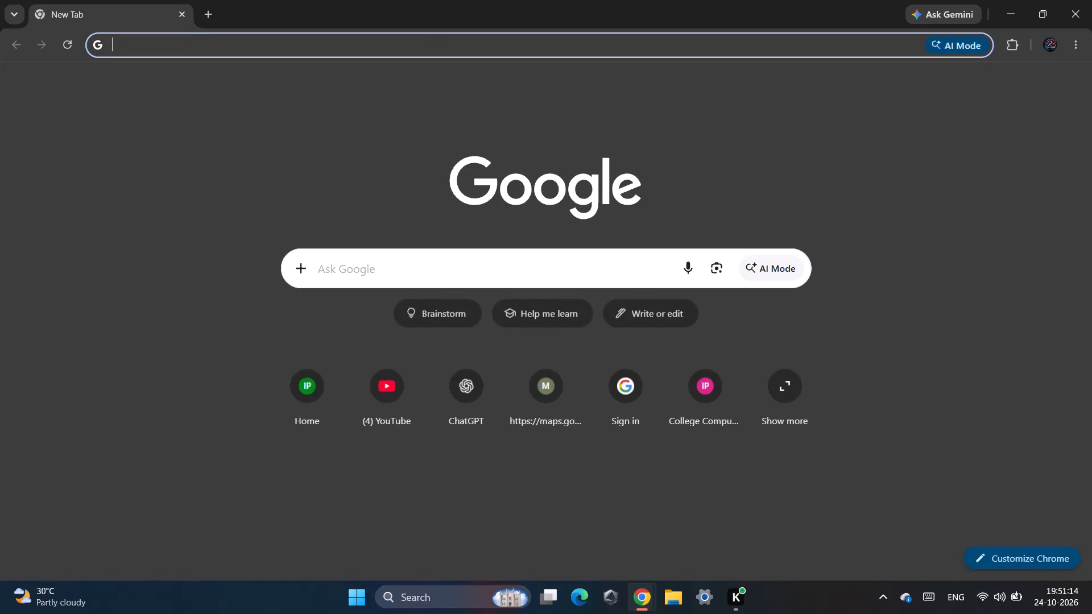
Search Google for canva, open the Canva India site, and log in to start a blank video design.
{"action": "left_click", "coordinate": [660, 269]}
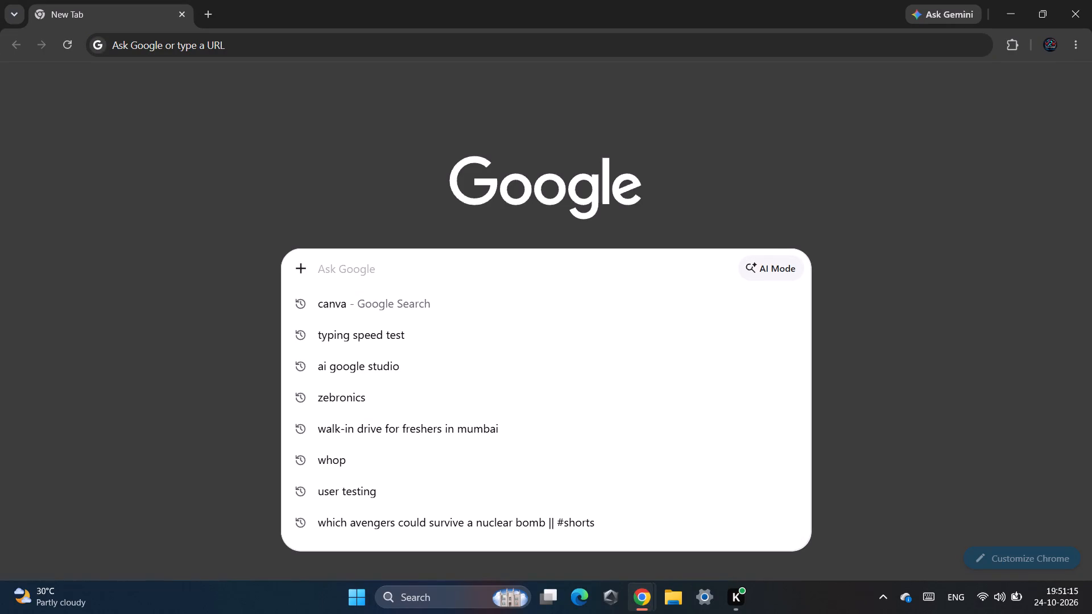
{"action": "left_click", "coordinate": [634, 298]}
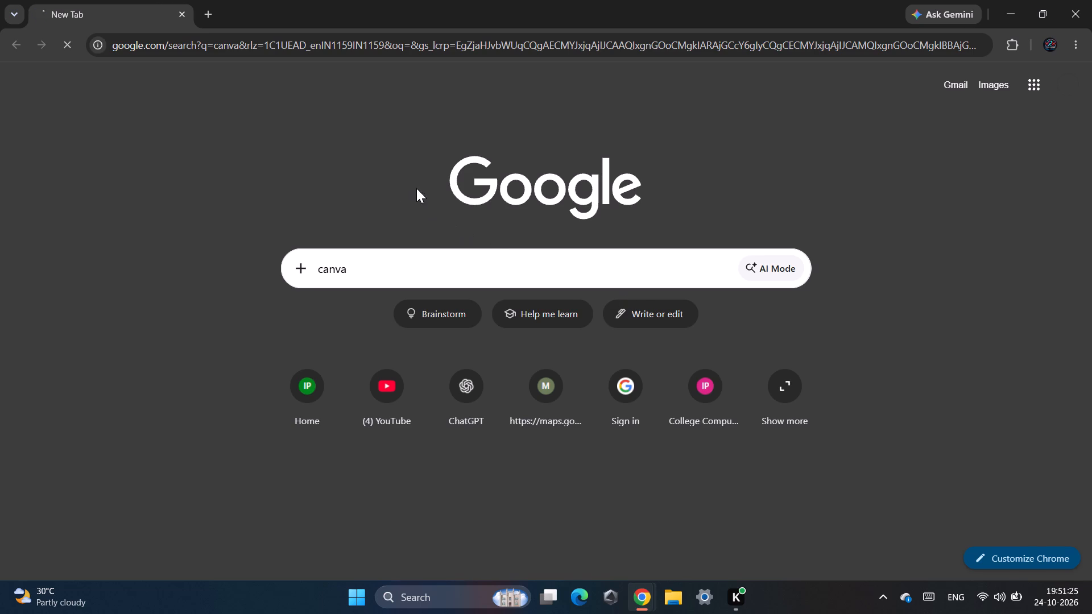
{"action": "left_click_drag", "start_coordinate": [439, 125], "coordinate": [826, 537]}
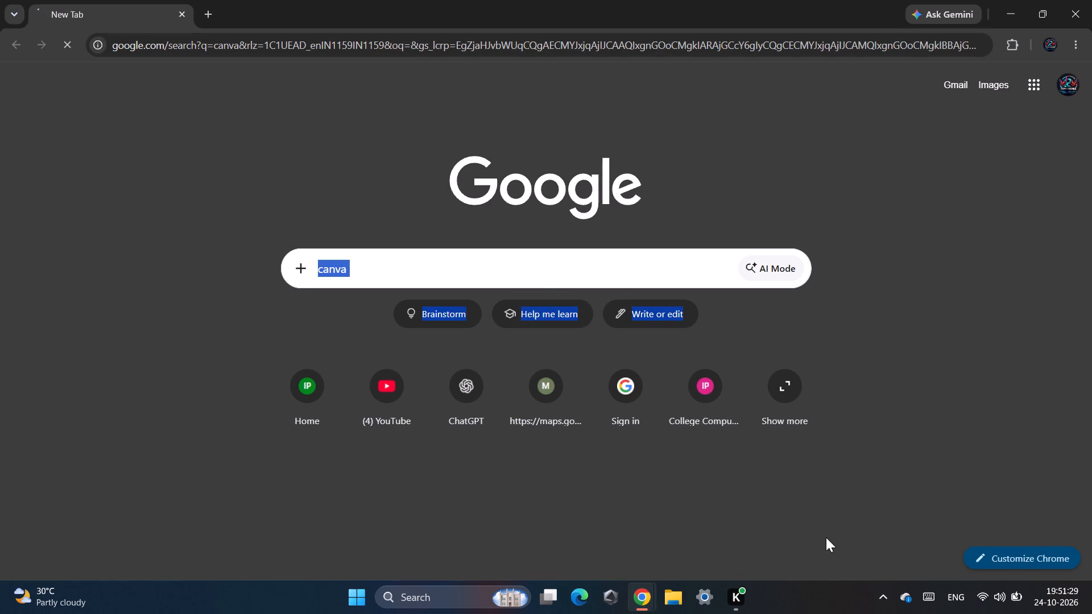
{"action": "left_click", "coordinate": [826, 537]}
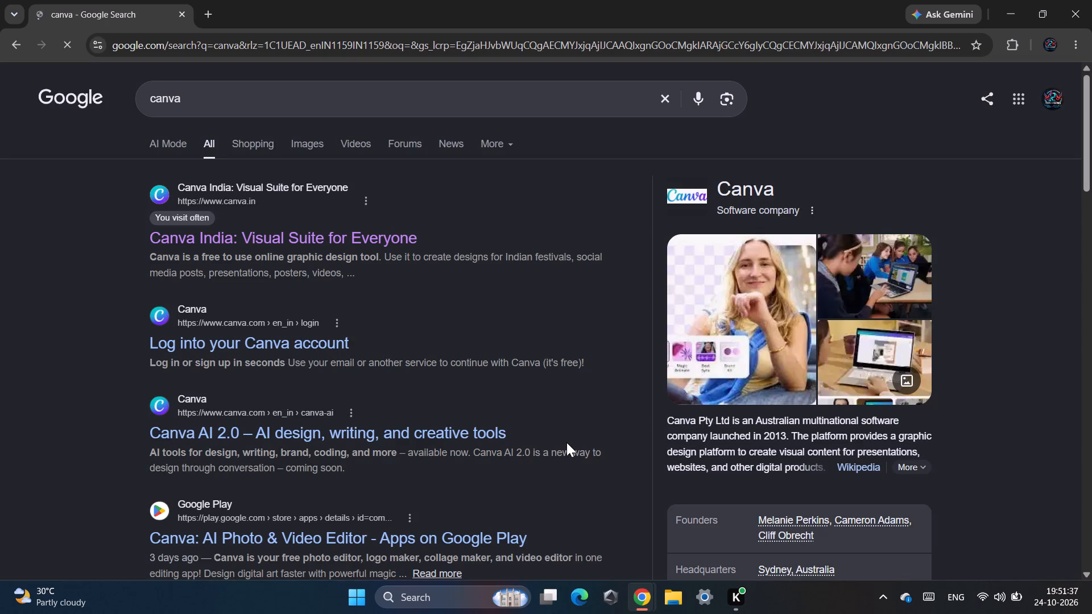
{"action": "left_click", "coordinate": [403, 234]}
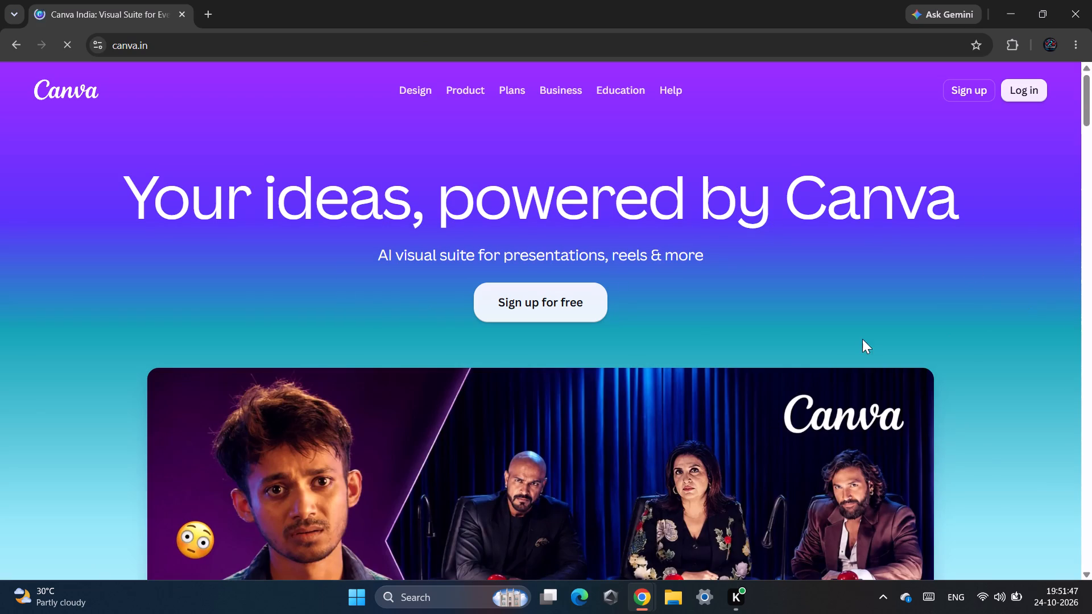
{"action": "left_click", "coordinate": [1019, 82]}
{"action": "left_click_drag", "start_coordinate": [952, 279], "coordinate": [846, 613]}
{"action": "scroll", "coordinate": [976, 82], "scroll_direction": "up", "scroll_amount": 4}
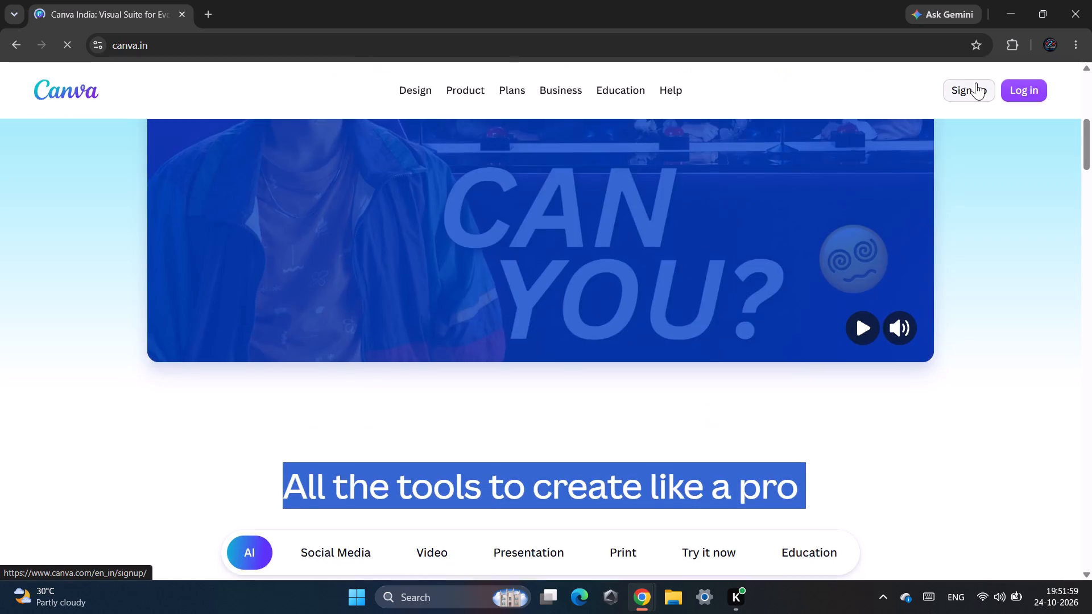
Enter the Canva home page and create a blank Landscape Video design from the video formats.
{"action": "scroll", "coordinate": [976, 82], "scroll_direction": "up", "scroll_amount": 5}
{"action": "left_click", "coordinate": [968, 256]}
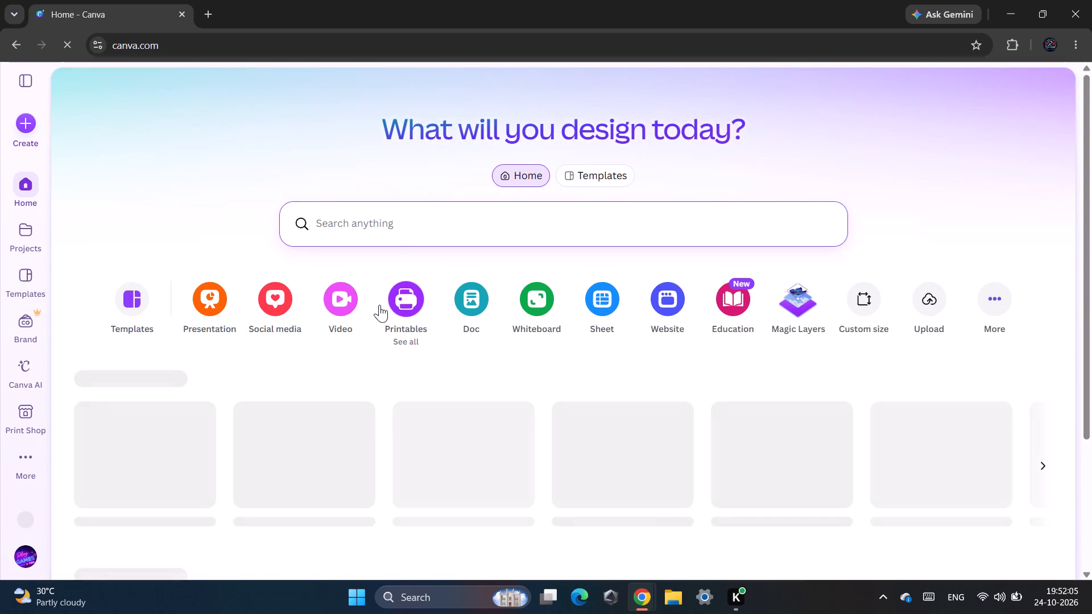
{"action": "left_click", "coordinate": [337, 317]}
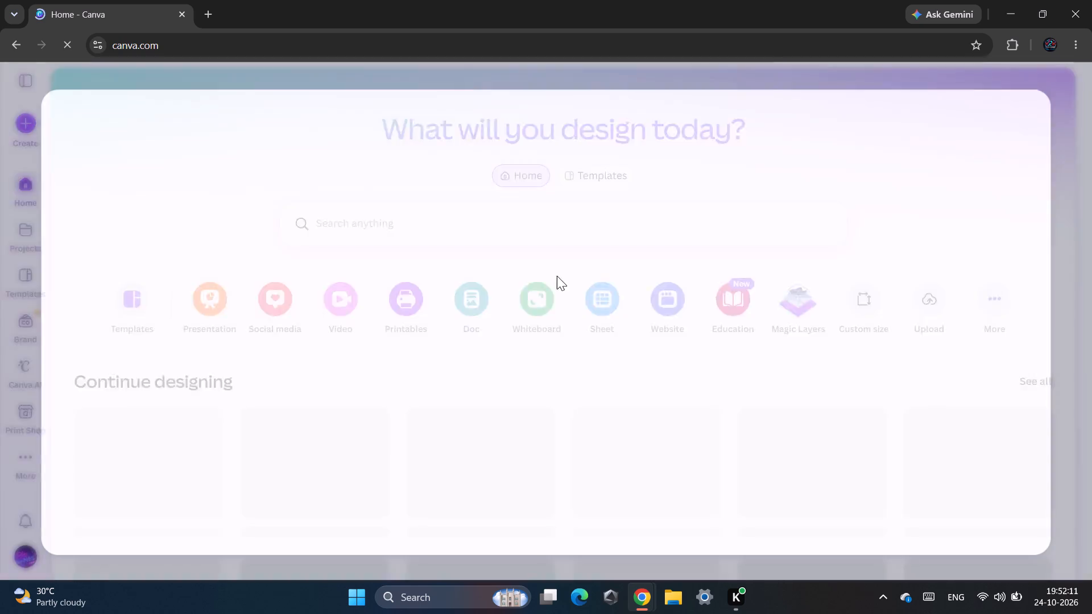
{"action": "left_click_drag", "start_coordinate": [635, 236], "coordinate": [636, 236]}
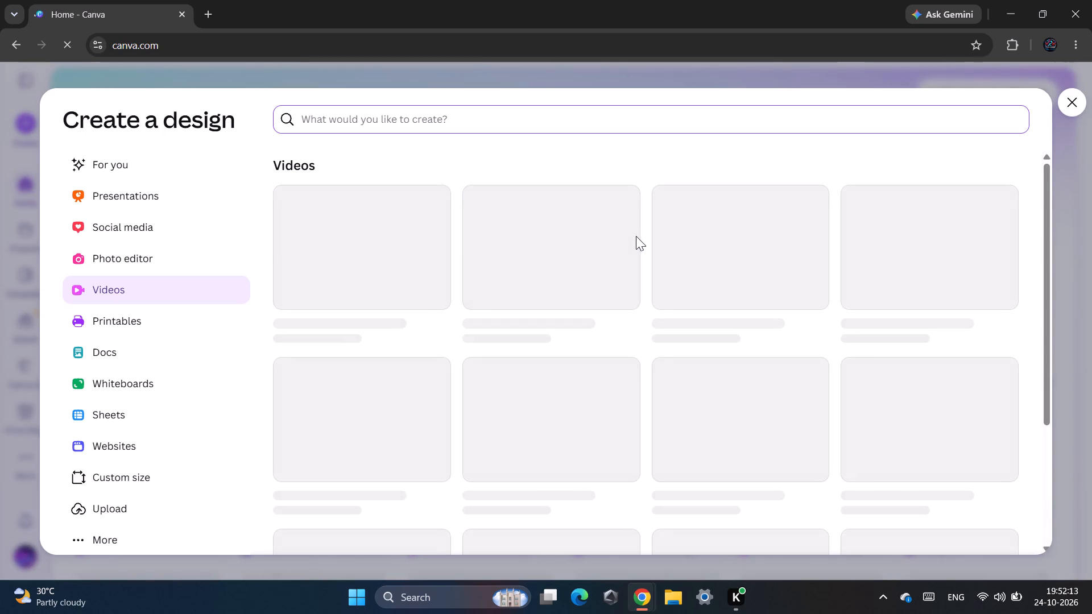
{"action": "left_click_drag", "start_coordinate": [636, 236], "coordinate": [672, 517]}
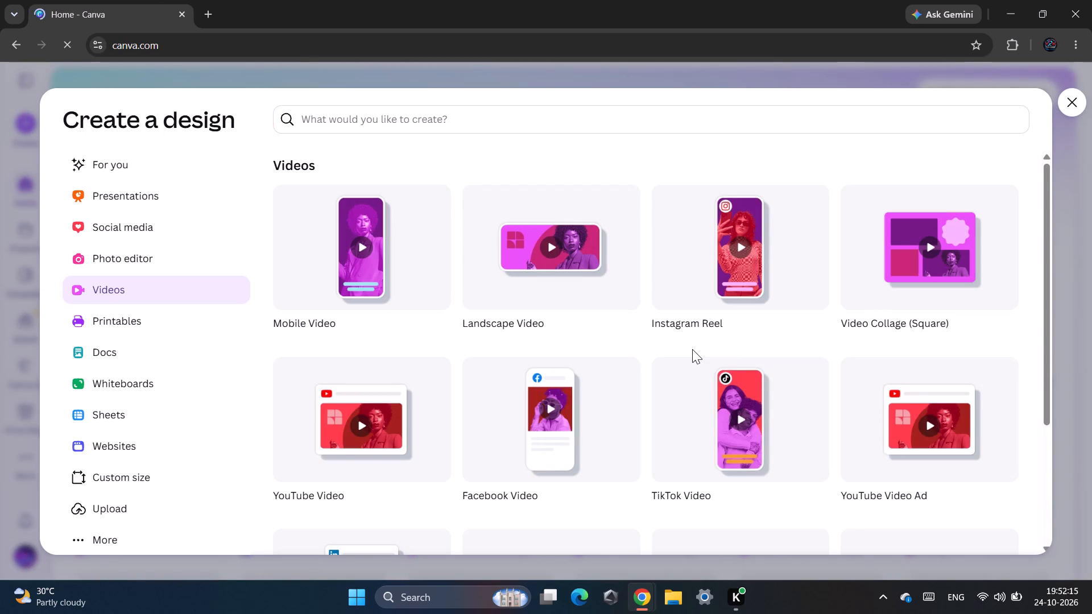
{"action": "left_click_drag", "start_coordinate": [766, 264], "coordinate": [769, 322]}
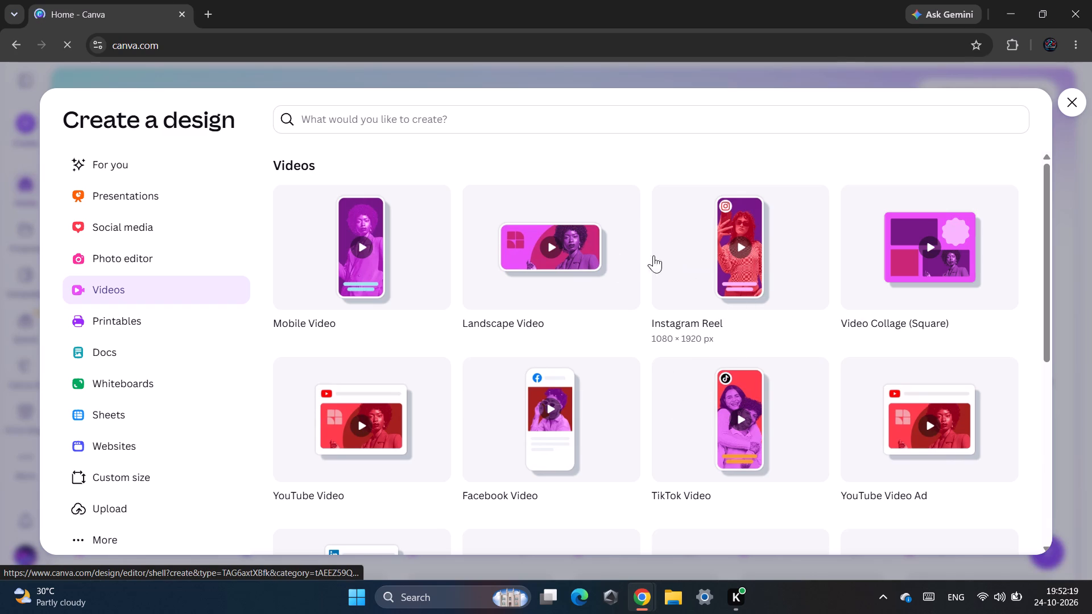
{"action": "left_click", "coordinate": [529, 263]}
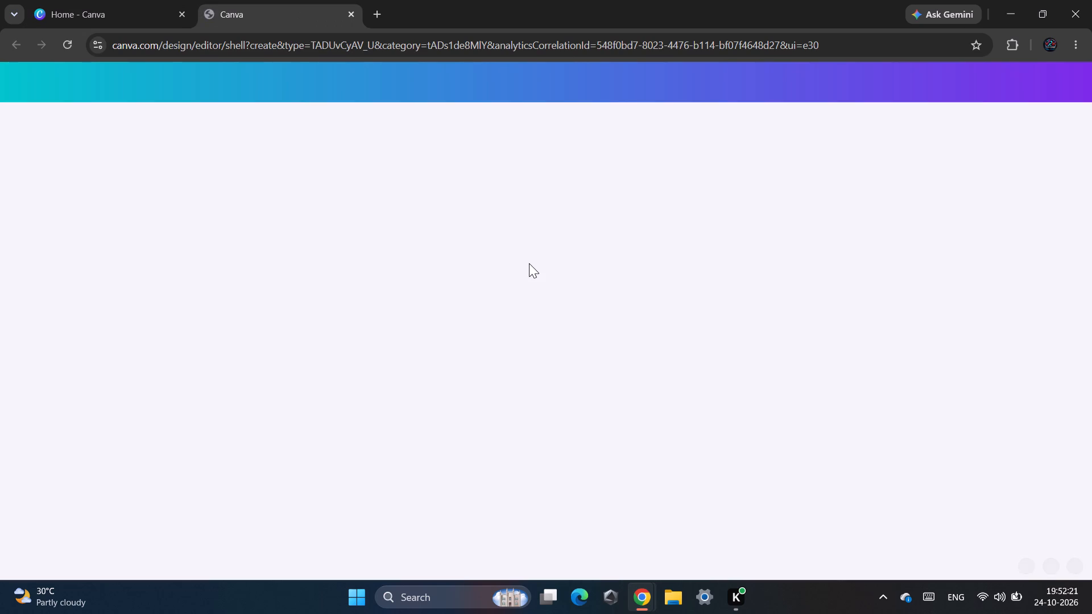
{"action": "left_click_drag", "start_coordinate": [558, 188], "coordinate": [592, 262]}
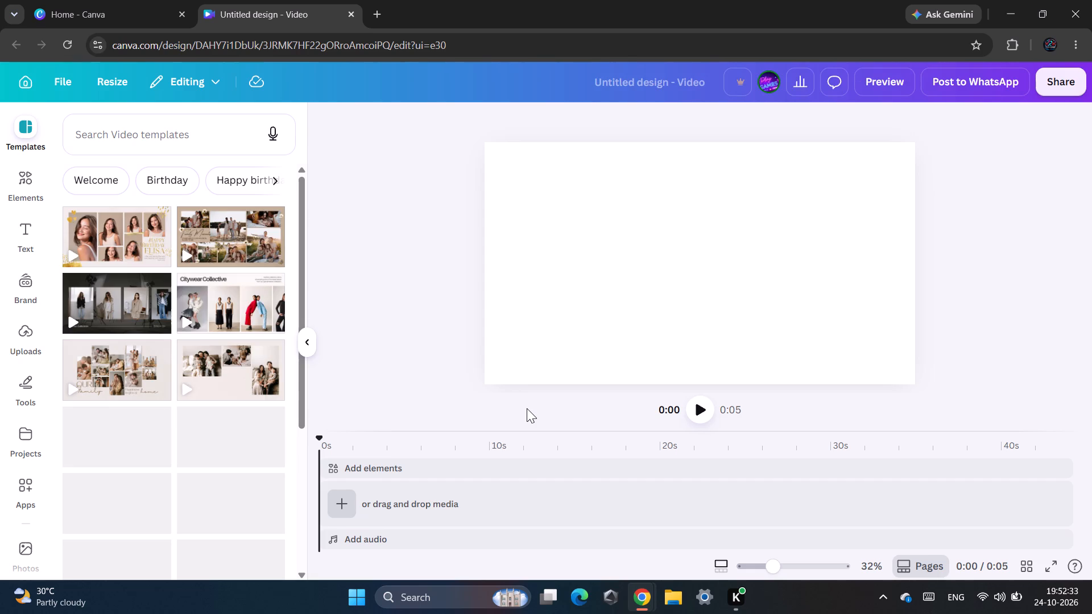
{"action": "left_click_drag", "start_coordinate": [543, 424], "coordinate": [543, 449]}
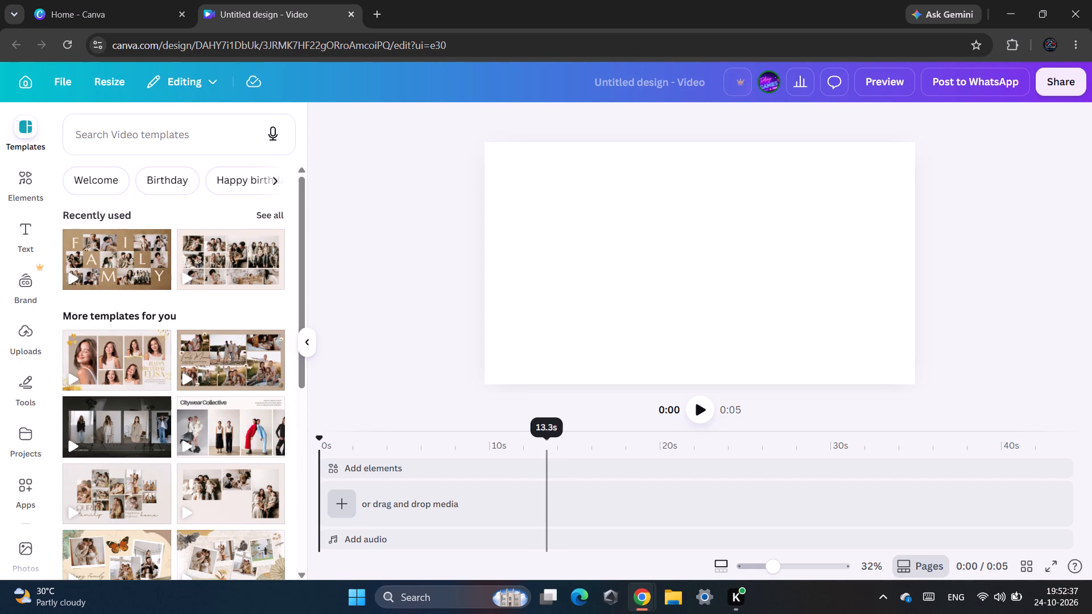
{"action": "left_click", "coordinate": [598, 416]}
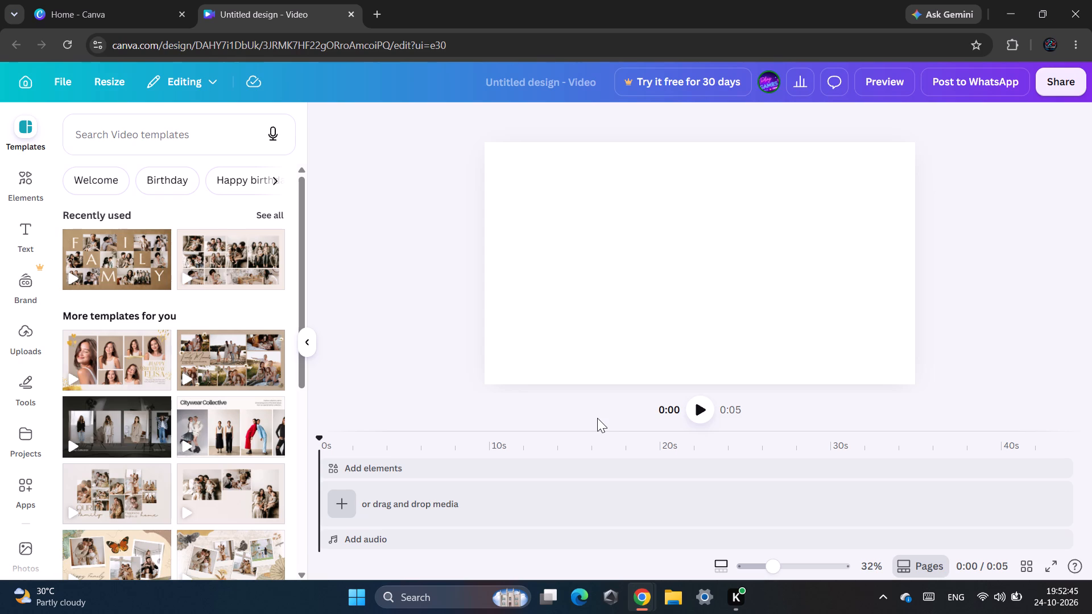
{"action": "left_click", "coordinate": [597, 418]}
Add the Brown and Beige Minimalist and Brown and Beige Scrapbook Family Photo Collage Video templates to the blank video.
{"action": "left_click", "coordinate": [128, 271]}
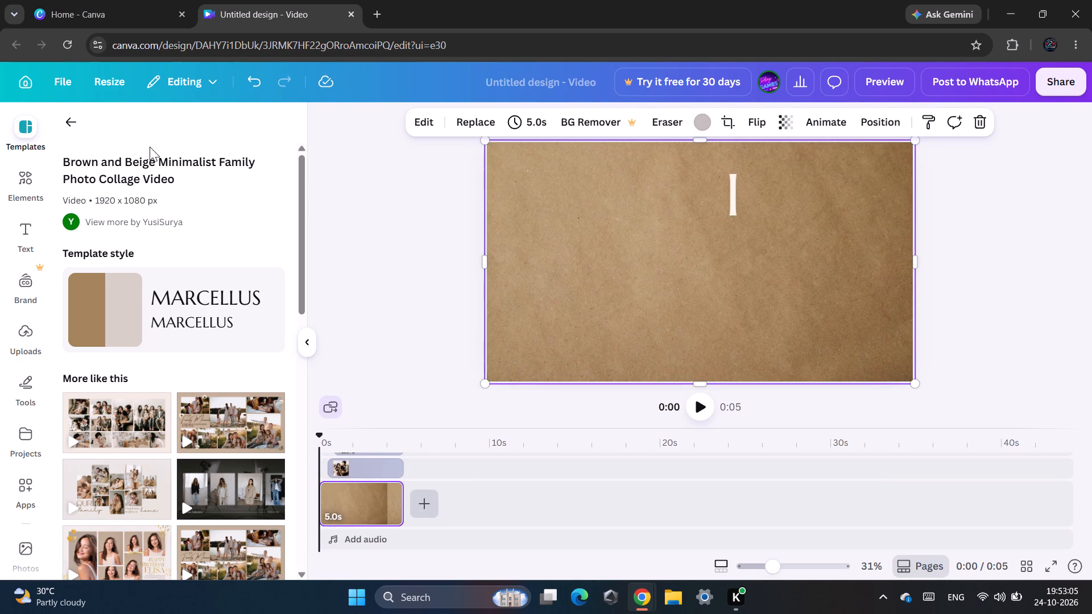
{"action": "left_click", "coordinate": [214, 425]}
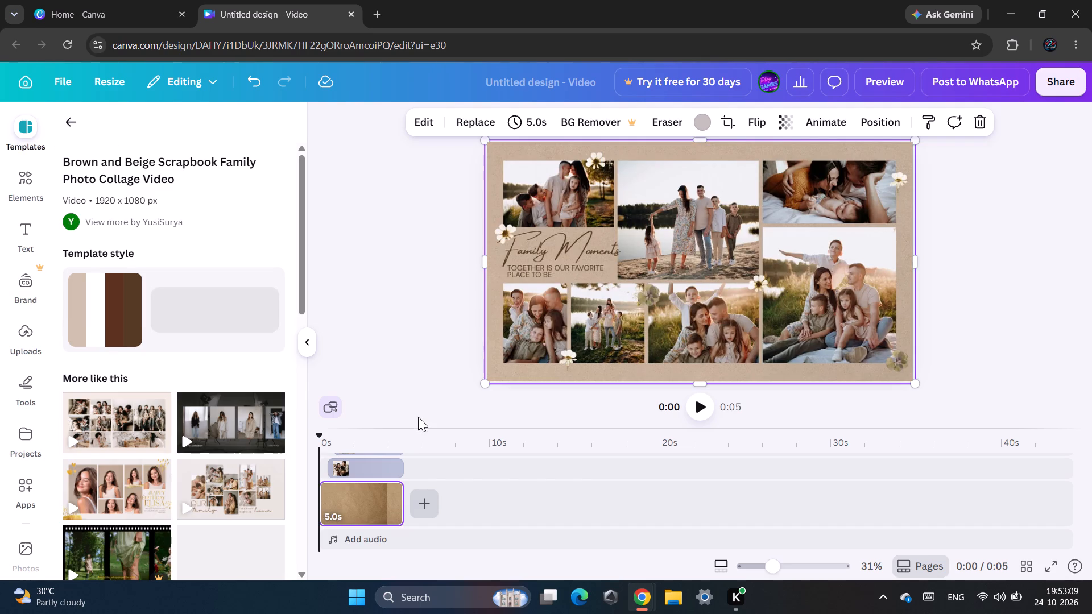
Enlarge the timeline and extend the text clips y, l, m and a back to start at 0 s.
{"action": "left_click_drag", "start_coordinate": [418, 425], "coordinate": [439, 99]}
{"action": "scroll", "coordinate": [484, 354], "scroll_direction": "up", "scroll_amount": 4}
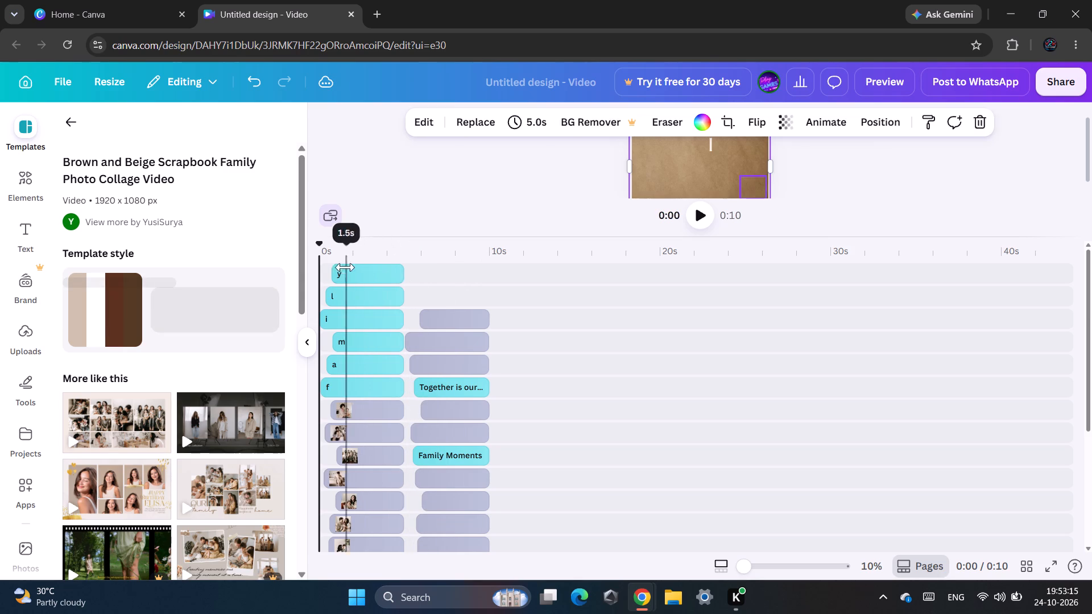
{"action": "left_click_drag", "start_coordinate": [334, 277], "coordinate": [283, 276]}
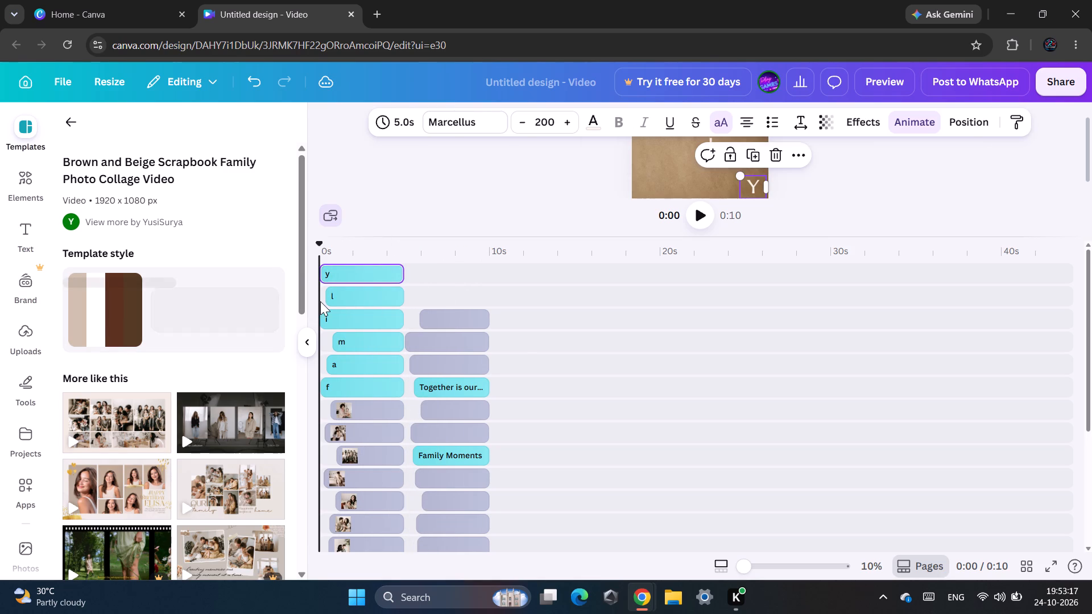
{"action": "left_click_drag", "start_coordinate": [326, 299], "coordinate": [276, 282]}
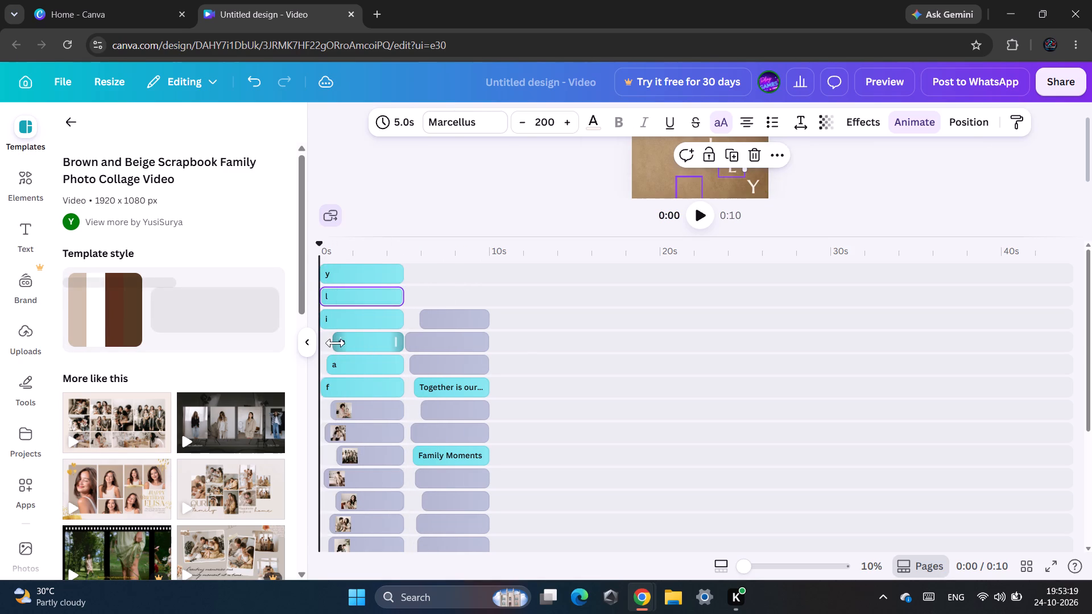
{"action": "left_click_drag", "start_coordinate": [336, 343], "coordinate": [352, 333]}
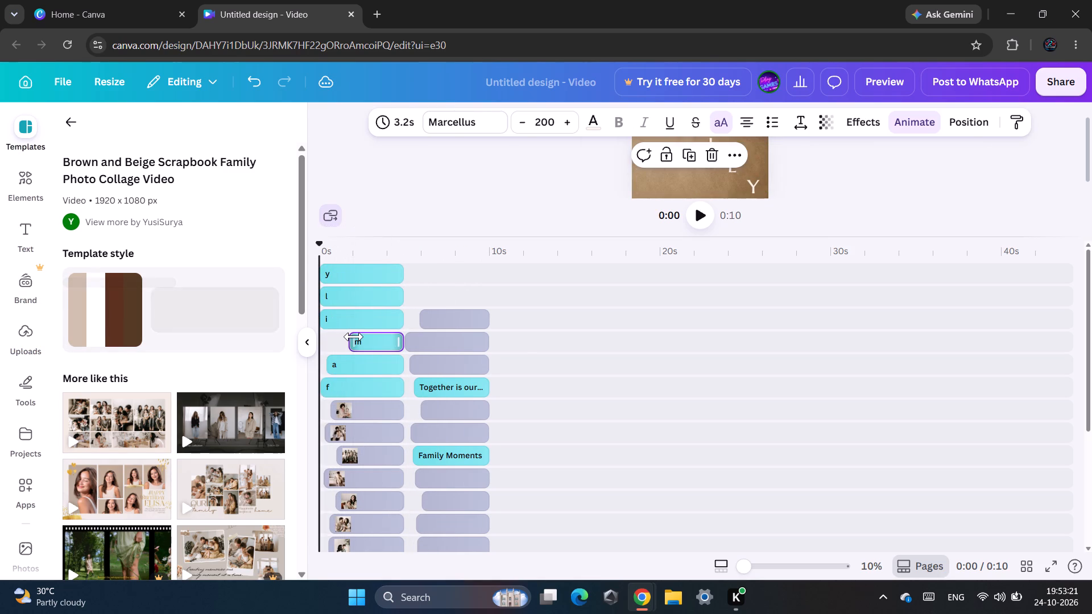
{"action": "left_click_drag", "start_coordinate": [354, 337], "coordinate": [231, 350]}
{"action": "left_click_drag", "start_coordinate": [329, 364], "coordinate": [255, 373]}
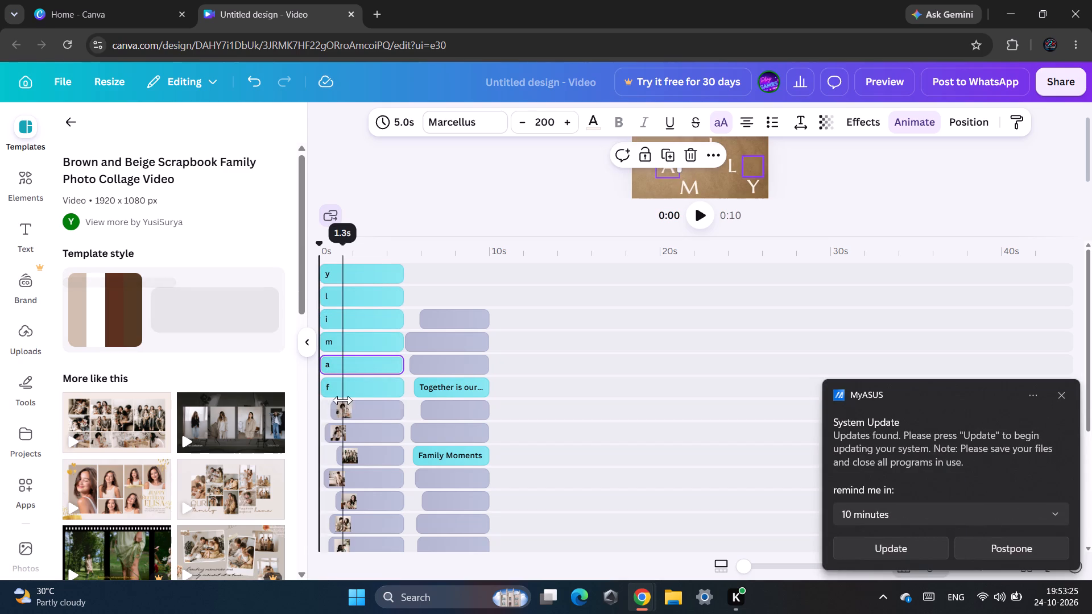
Extend the first template's six photo clips directly below text clip f back to start at 0 s.
{"action": "left_click_drag", "start_coordinate": [342, 406], "coordinate": [289, 416]}
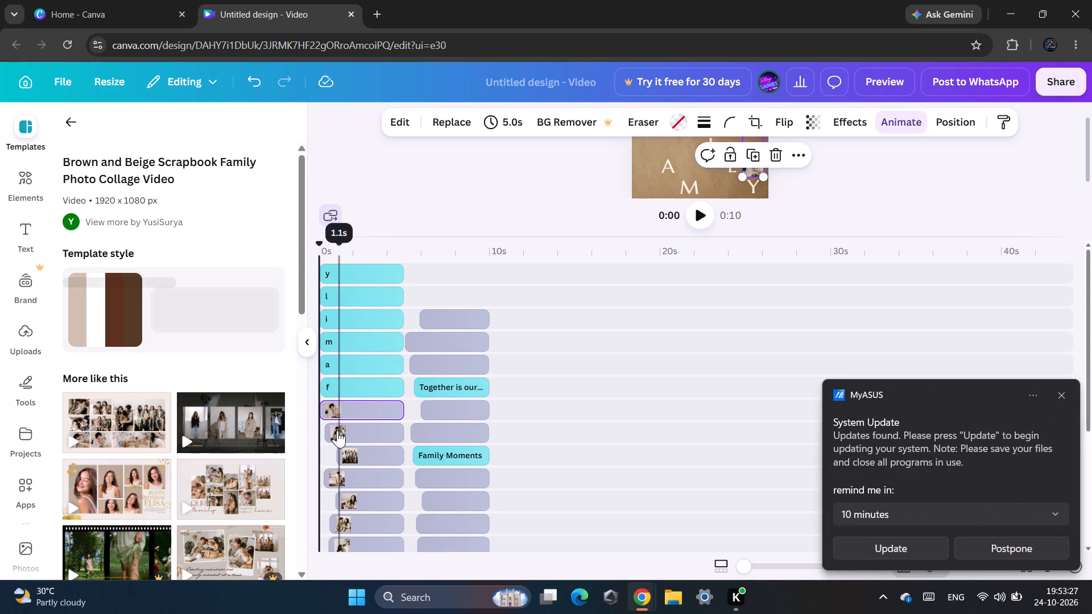
{"action": "left_click_drag", "start_coordinate": [333, 430], "coordinate": [265, 435]}
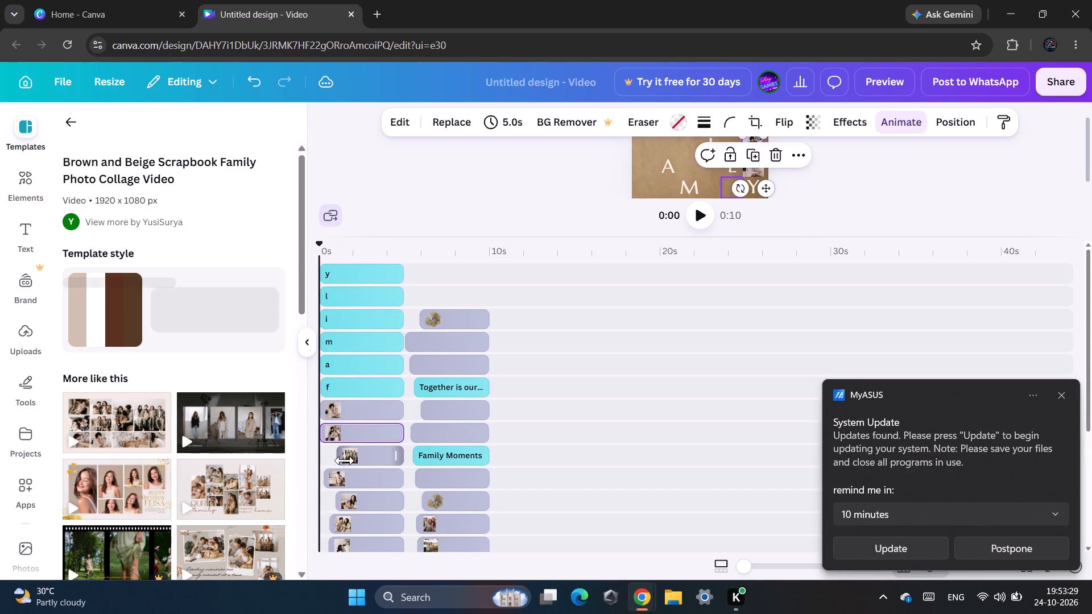
{"action": "left_click_drag", "start_coordinate": [345, 459], "coordinate": [309, 459]}
{"action": "left_click_drag", "start_coordinate": [327, 475], "coordinate": [320, 471]}
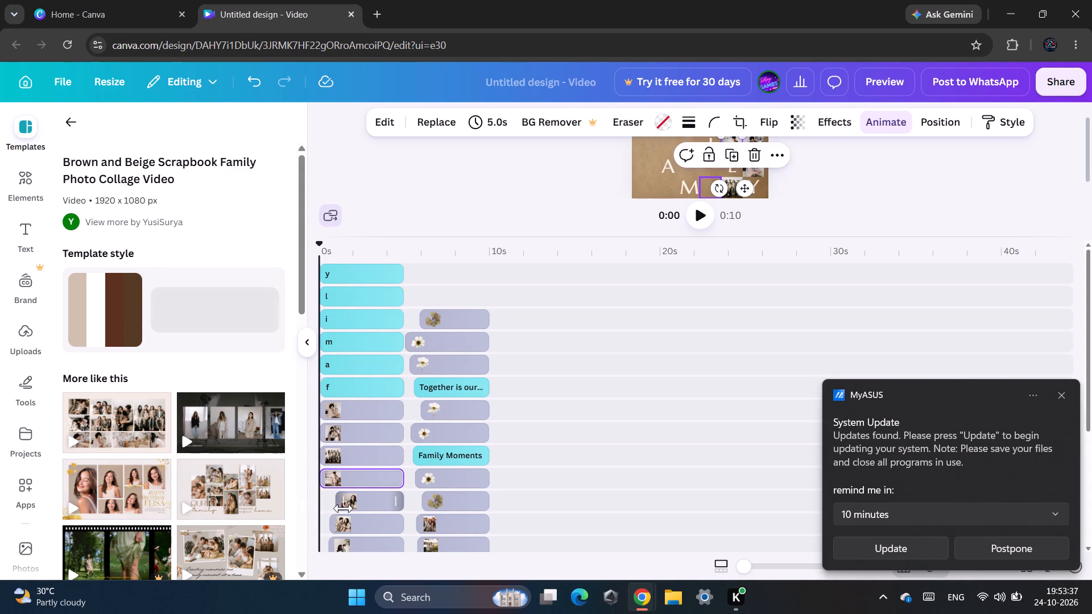
{"action": "left_click_drag", "start_coordinate": [341, 503], "coordinate": [340, 503]}
{"action": "left_click_drag", "start_coordinate": [340, 503], "coordinate": [321, 504]}
{"action": "left_click_drag", "start_coordinate": [329, 523], "coordinate": [315, 512]}
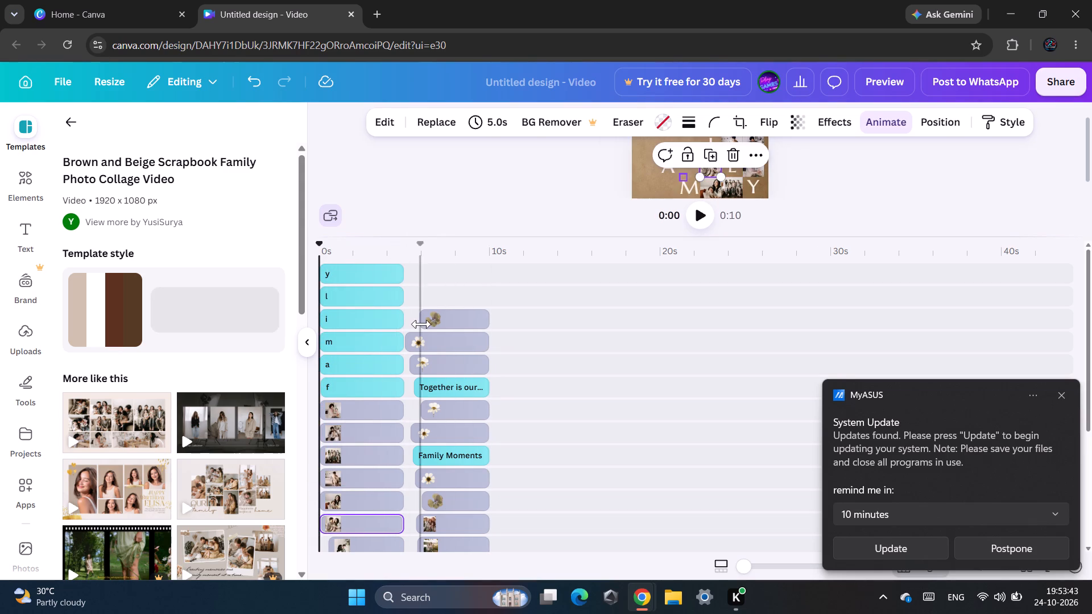
Extend the second template's upper dried-flower clip, four white flower clips and "Together is our favorite place to be" text back to 0 s.
{"action": "left_click_drag", "start_coordinate": [427, 318], "coordinate": [261, 308]}
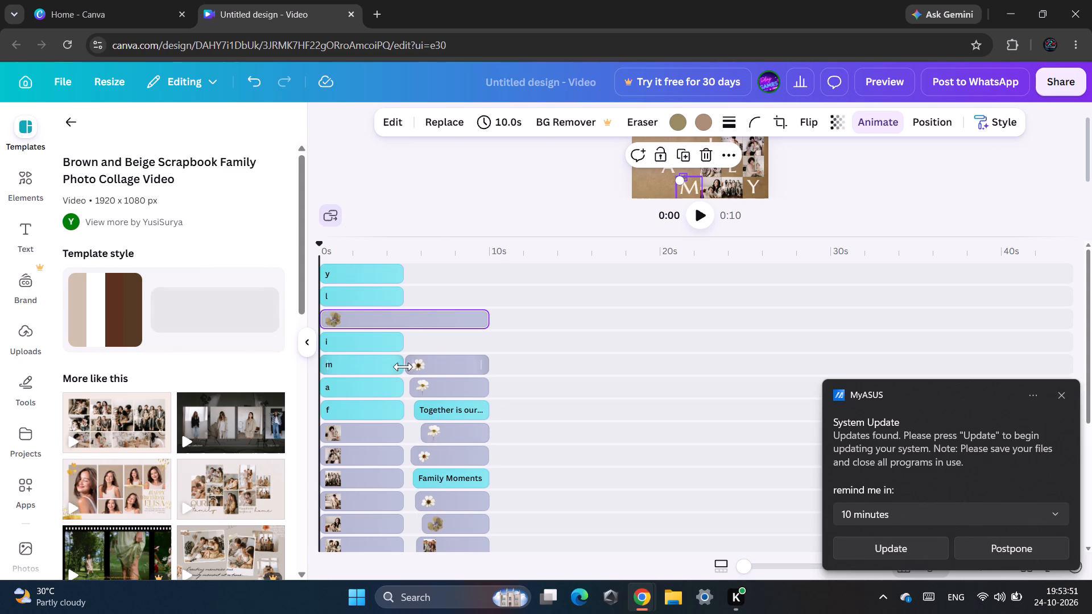
{"action": "left_click_drag", "start_coordinate": [411, 368], "coordinate": [292, 368]}
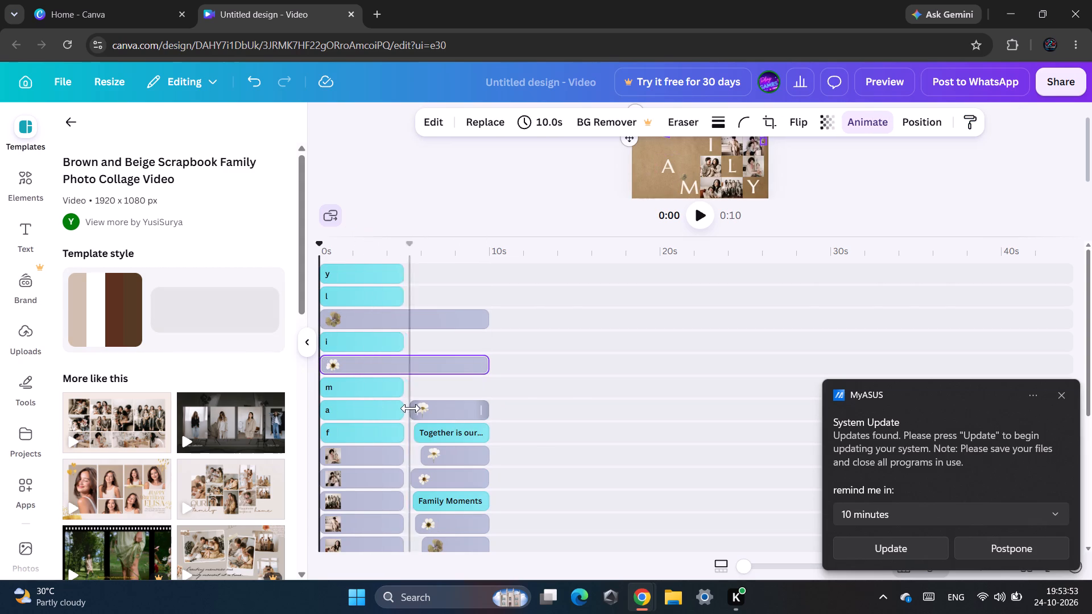
{"action": "left_click_drag", "start_coordinate": [419, 410], "coordinate": [137, 406]}
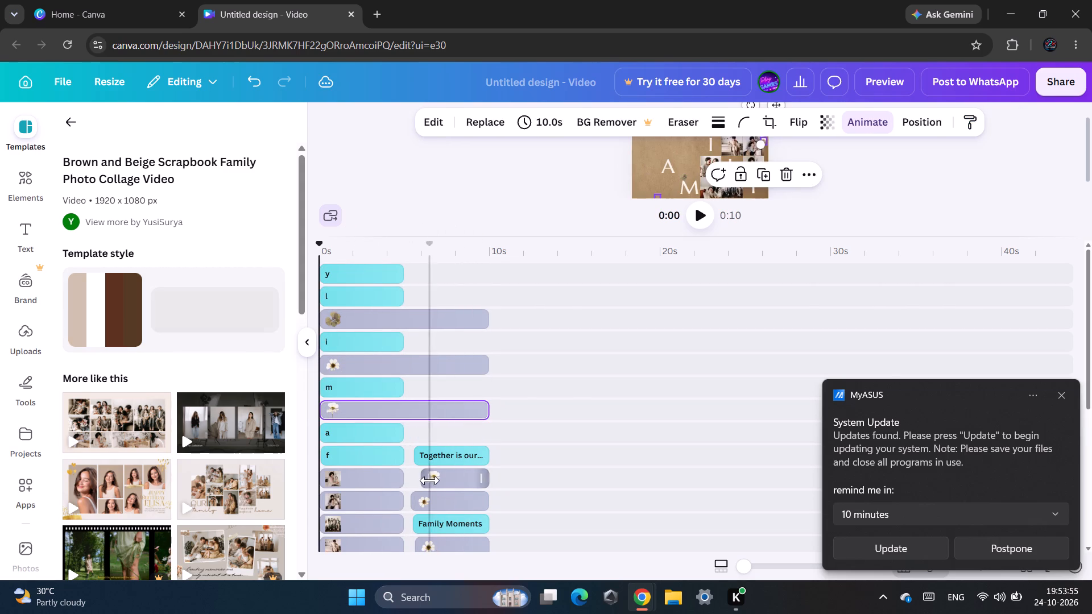
{"action": "left_click_drag", "start_coordinate": [430, 480], "coordinate": [216, 476]}
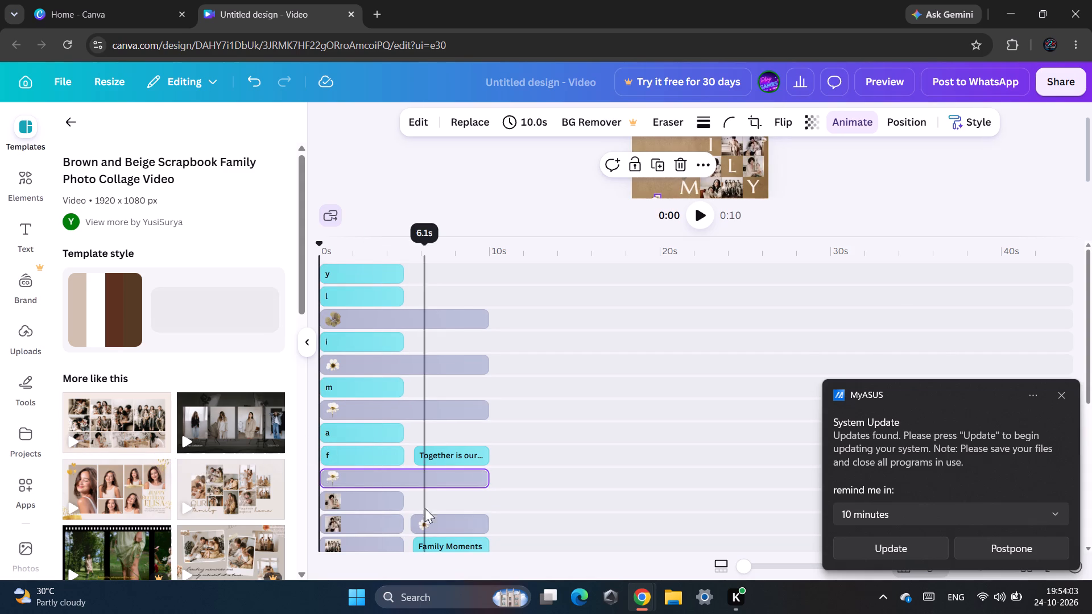
{"action": "left_click_drag", "start_coordinate": [423, 532], "coordinate": [173, 519]}
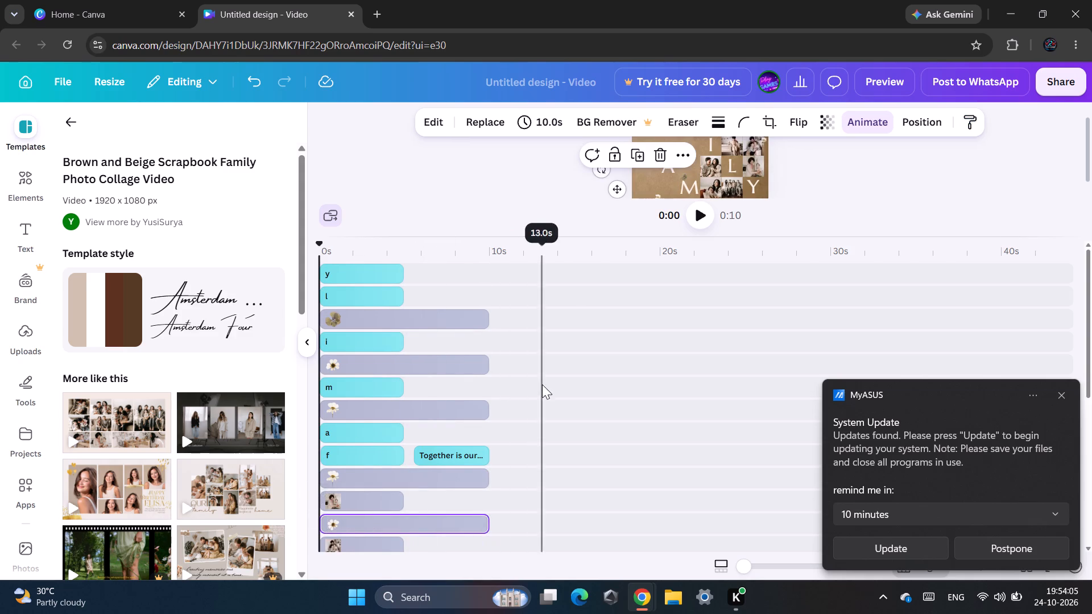
{"action": "left_click_drag", "start_coordinate": [420, 456], "coordinate": [254, 460]}
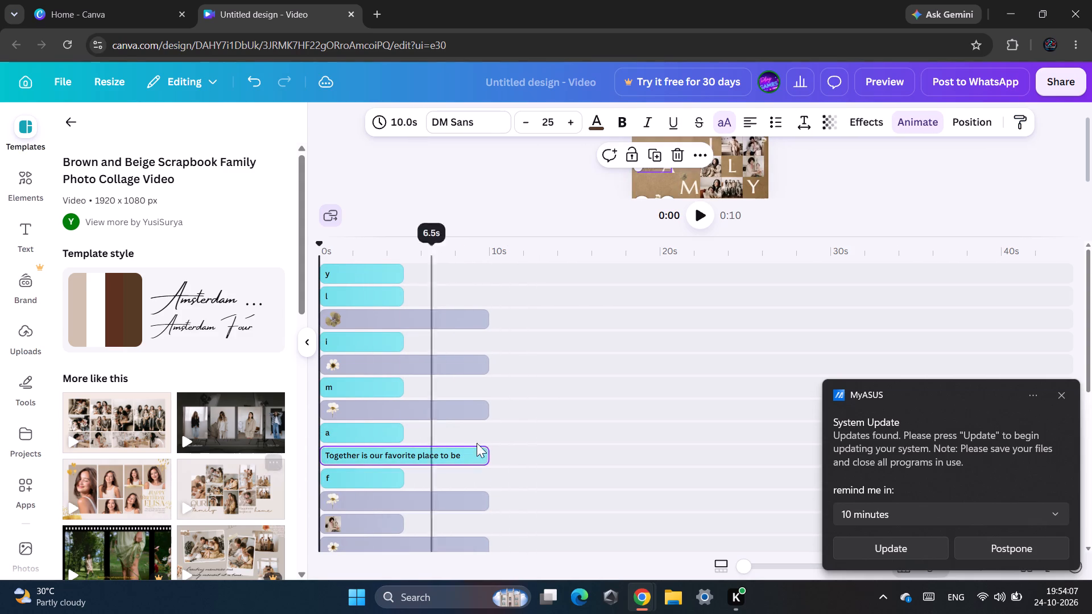
Extend the Family Moments text and the daisy and dried-flower clips below it back to start at 0 s.
{"action": "scroll", "coordinate": [510, 465], "scroll_direction": "up", "scroll_amount": 1}
{"action": "scroll", "coordinate": [510, 465], "scroll_direction": "down", "scroll_amount": 1}
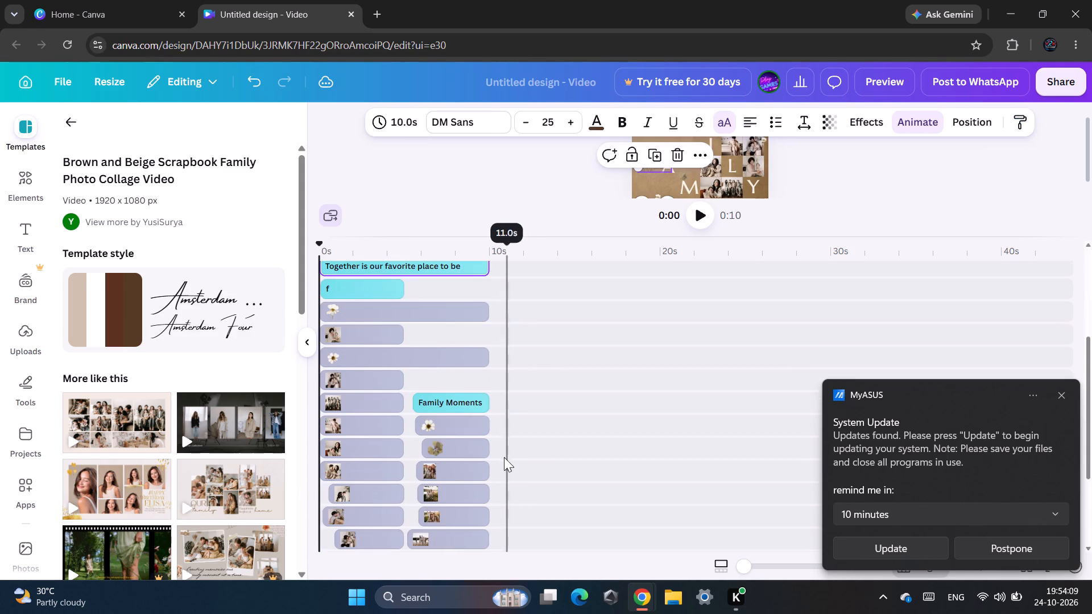
{"action": "left_click_drag", "start_coordinate": [420, 406], "coordinate": [303, 402]}
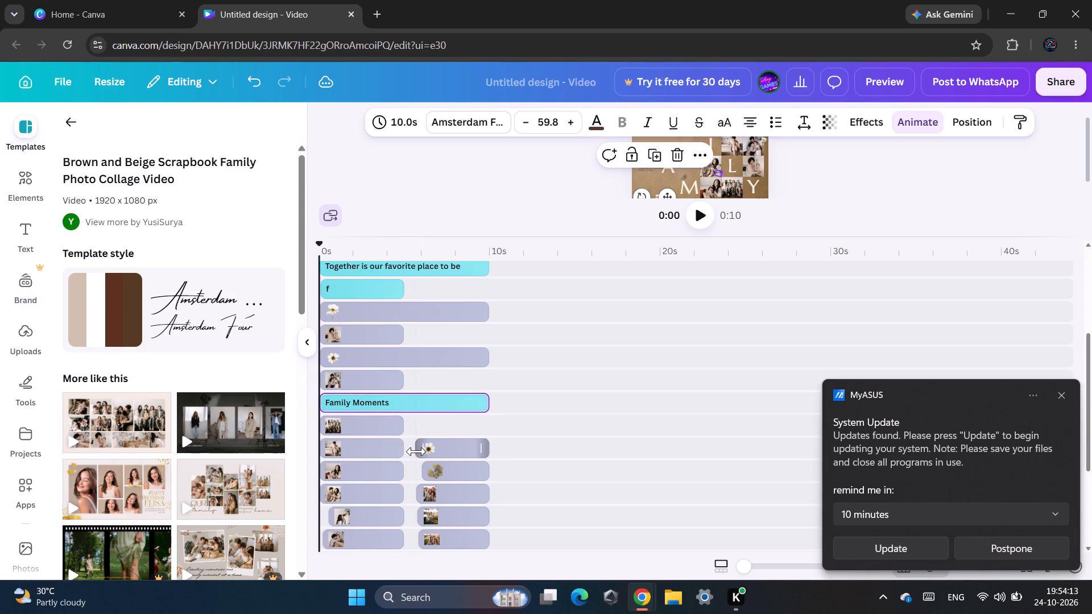
{"action": "left_click_drag", "start_coordinate": [421, 454], "coordinate": [212, 409]}
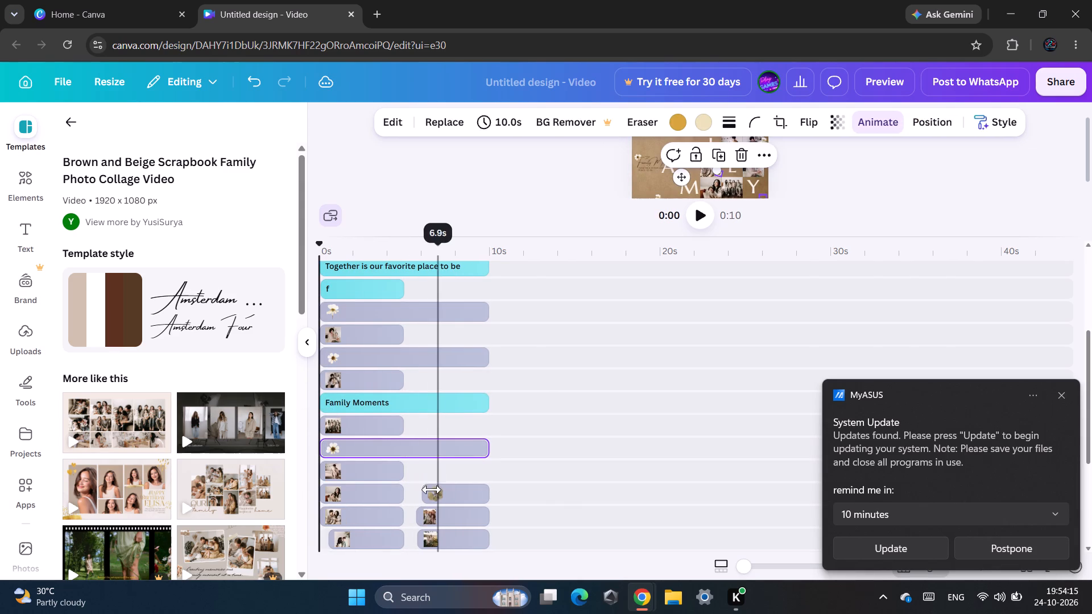
{"action": "left_click_drag", "start_coordinate": [428, 489], "coordinate": [210, 434]}
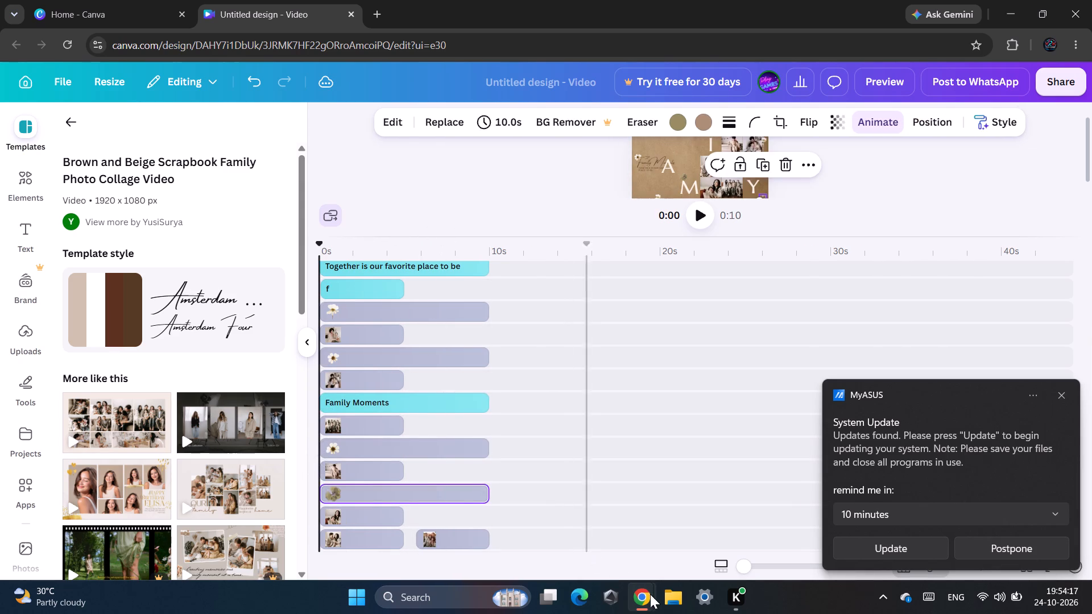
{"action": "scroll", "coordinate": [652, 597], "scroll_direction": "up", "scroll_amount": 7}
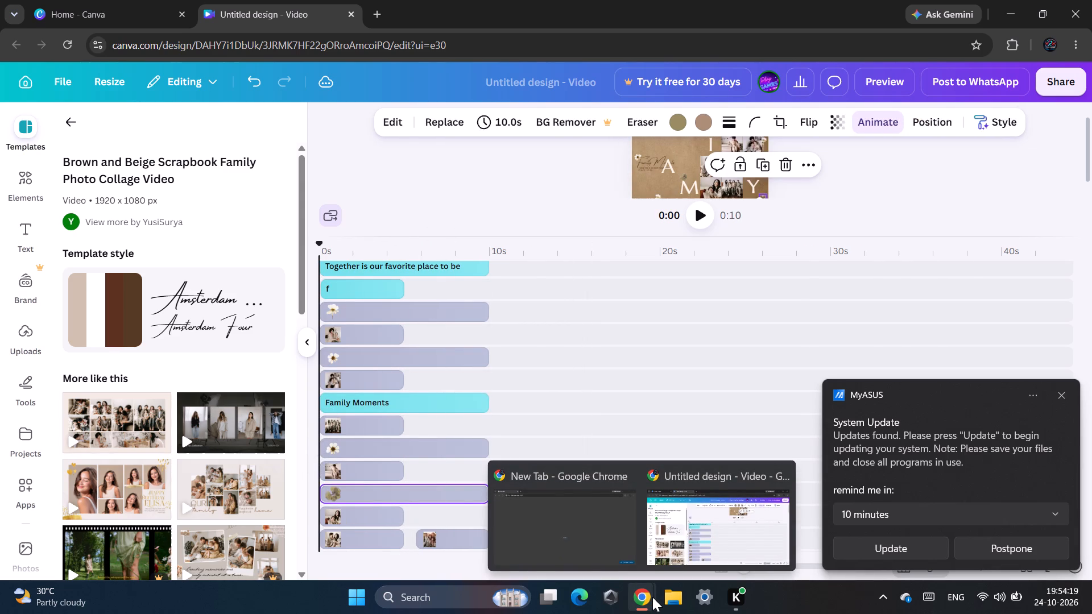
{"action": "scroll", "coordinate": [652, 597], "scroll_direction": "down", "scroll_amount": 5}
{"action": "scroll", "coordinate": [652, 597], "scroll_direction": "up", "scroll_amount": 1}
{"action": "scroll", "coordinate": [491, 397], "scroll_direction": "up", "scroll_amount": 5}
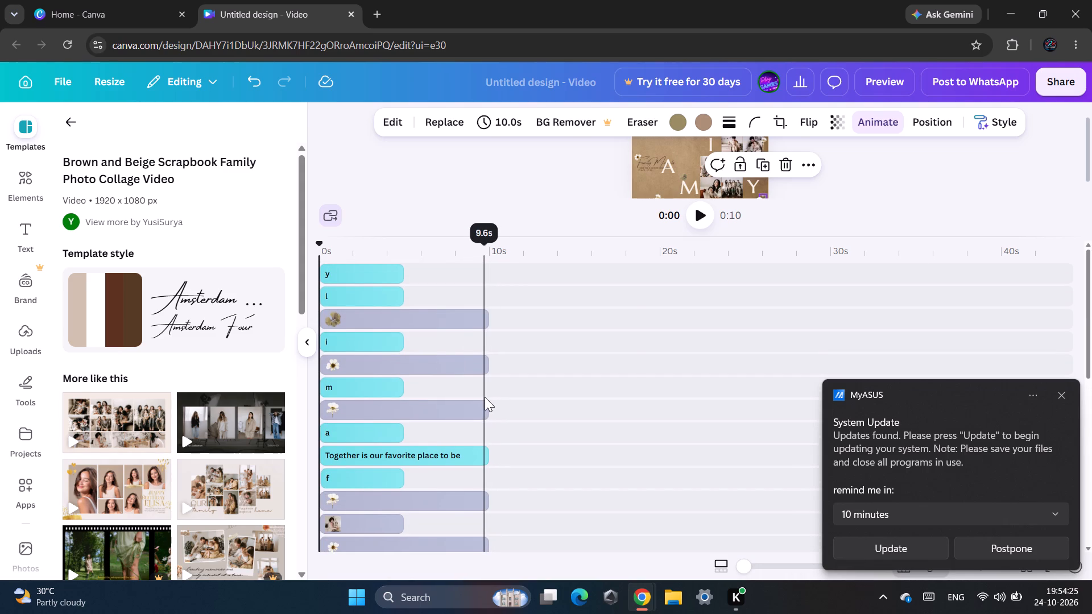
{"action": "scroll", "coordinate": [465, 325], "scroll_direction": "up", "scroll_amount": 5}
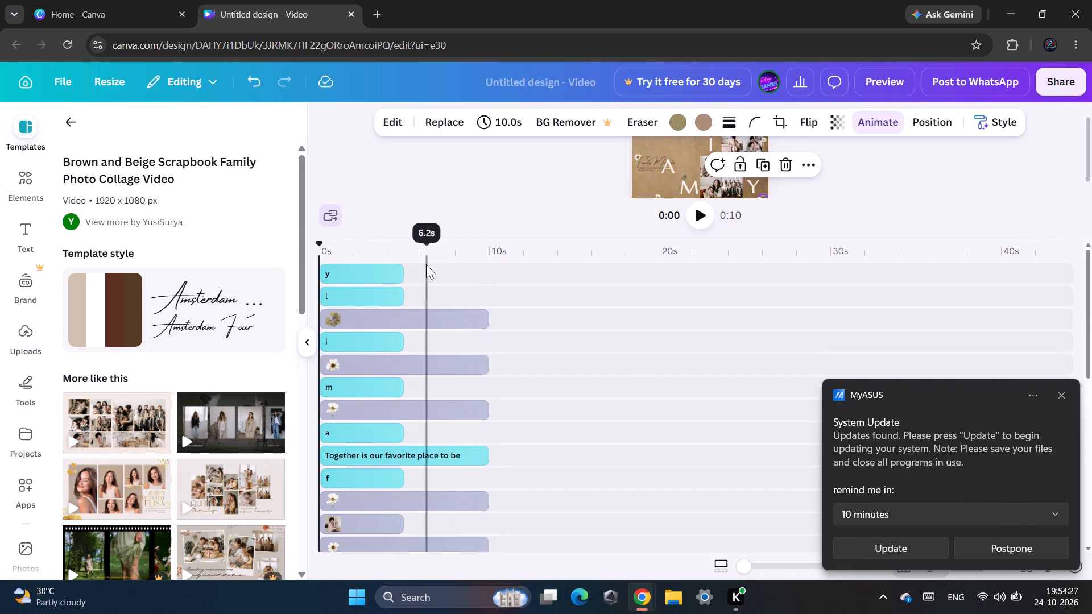
Extend text clips y and l on the timeline so each runs from 0 s to 44.1 s.
{"action": "left_click_drag", "start_coordinate": [403, 277], "coordinate": [417, 295]}
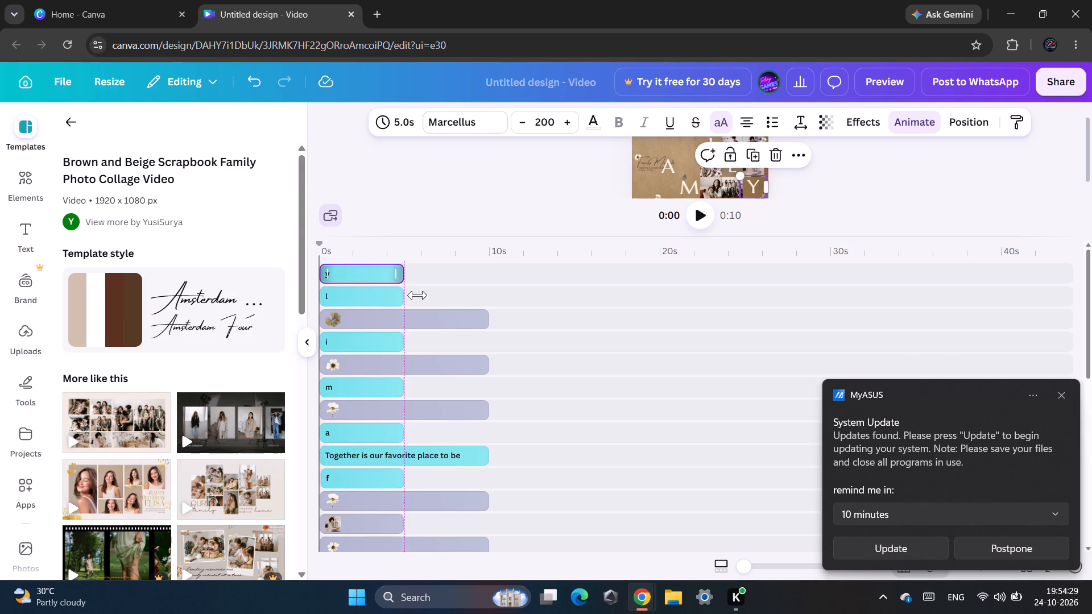
{"action": "left_click_drag", "start_coordinate": [417, 295], "coordinate": [1064, 312]}
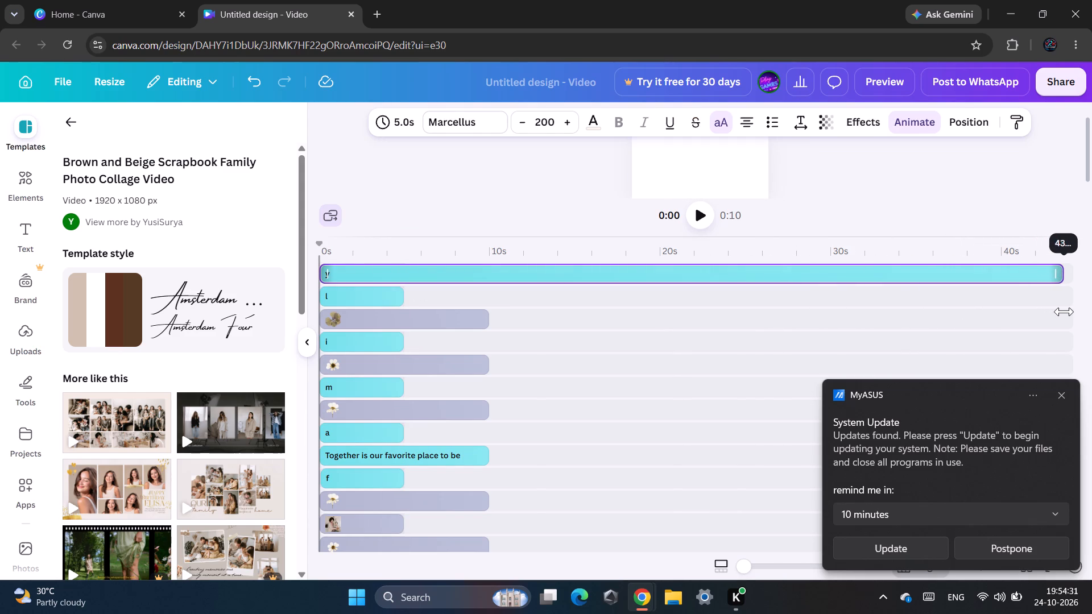
{"action": "left_click_drag", "start_coordinate": [1064, 312], "coordinate": [1071, 312]}
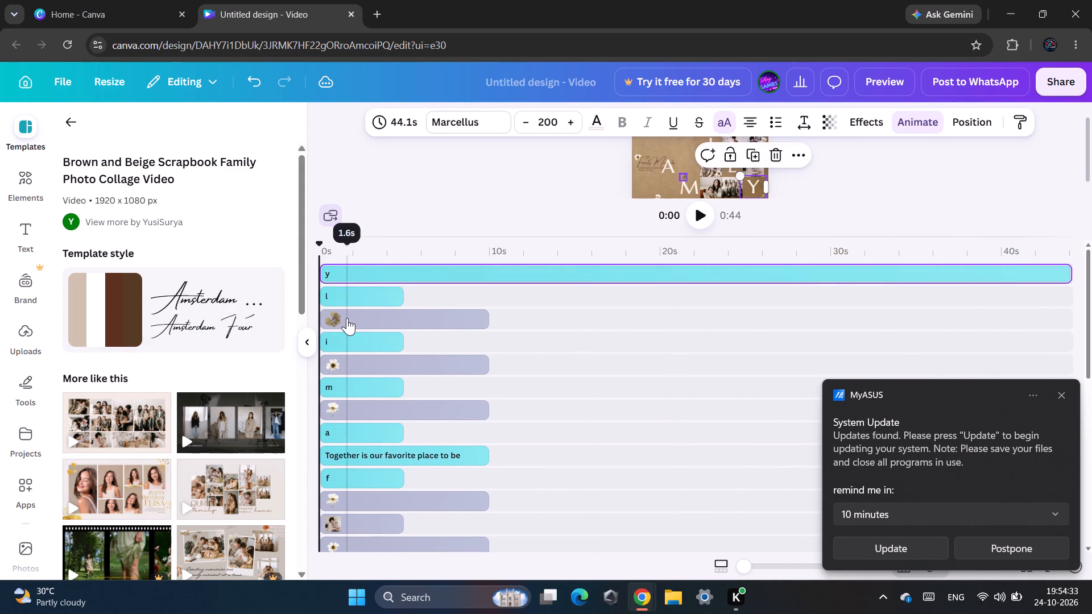
{"action": "left_click_drag", "start_coordinate": [400, 295], "coordinate": [976, 281]}
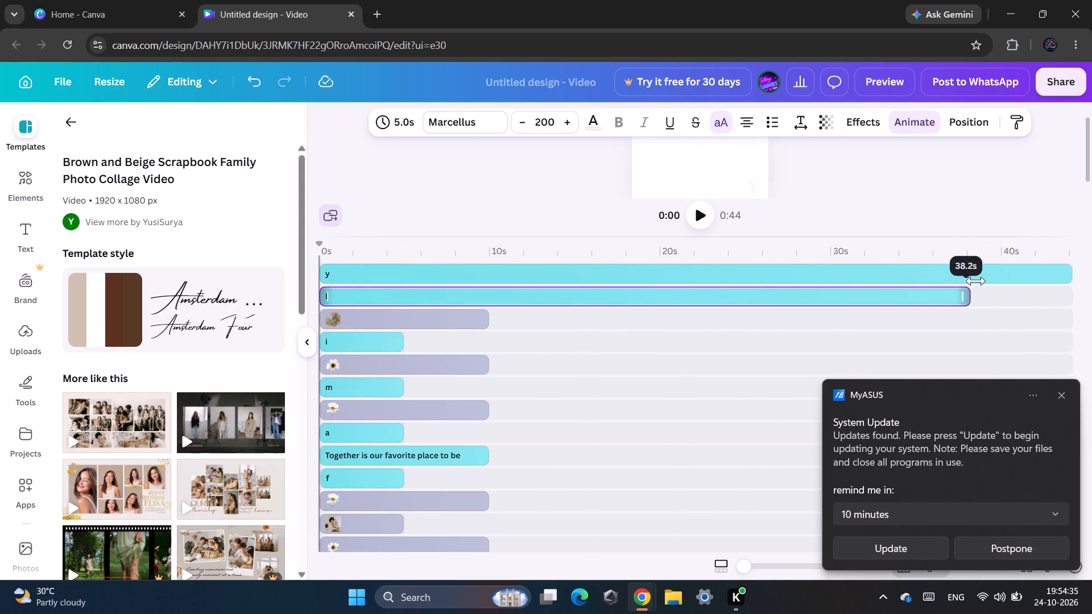
{"action": "left_click_drag", "start_coordinate": [976, 281], "coordinate": [1063, 272]}
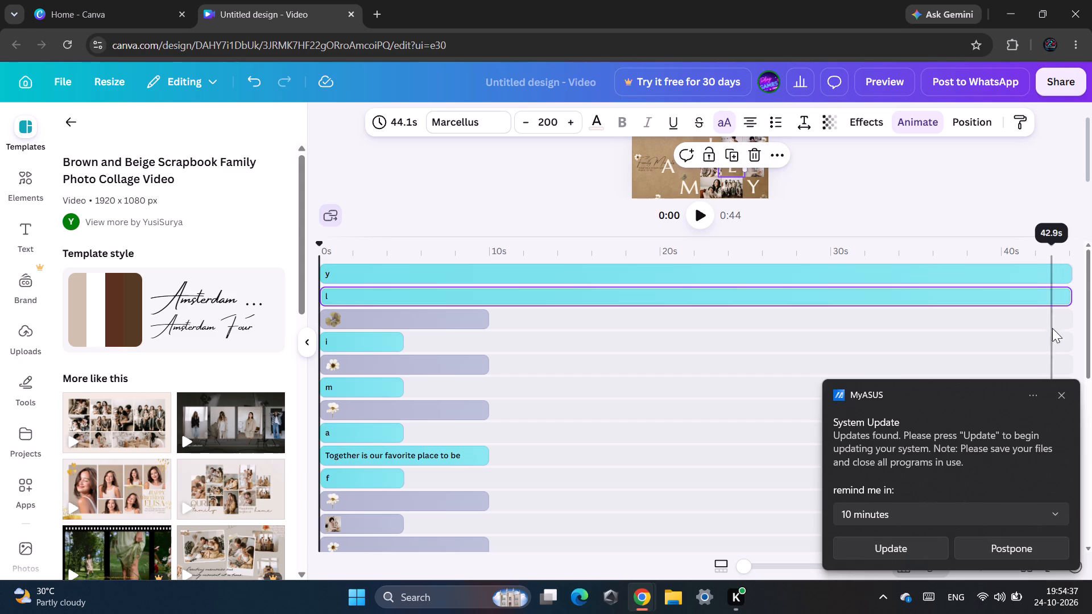
Dismiss the MyASUS System Update notification.
{"action": "left_click", "coordinate": [1060, 395]}
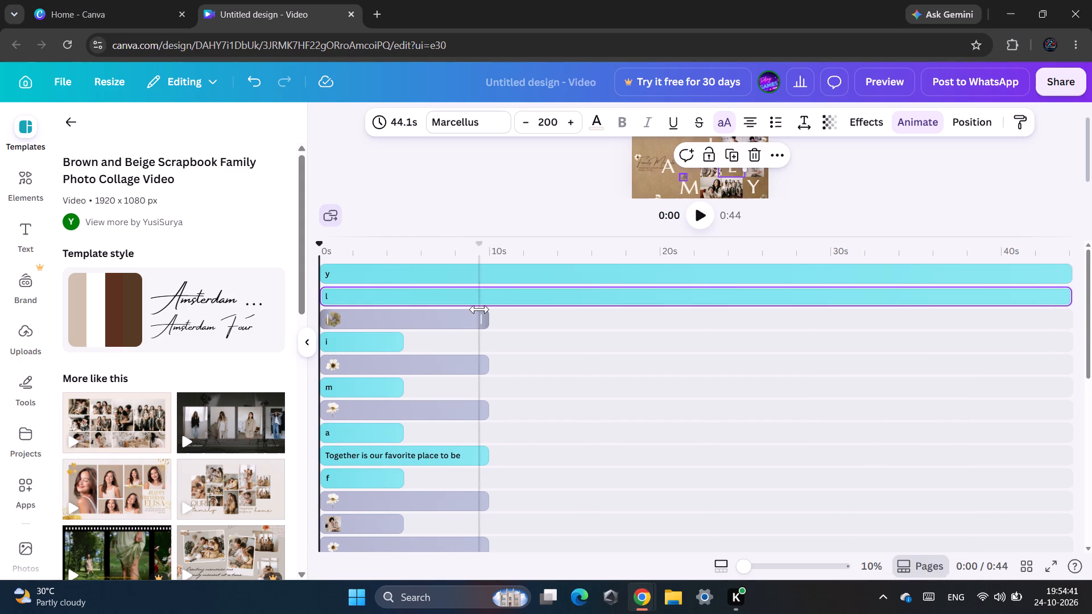
Extend the upper dried-flower clip, text clip i, the daisy below it and text clip m to end at 44.1 s.
{"action": "left_click_drag", "start_coordinate": [482, 316], "coordinate": [1061, 301]}
{"action": "left_click_drag", "start_coordinate": [396, 341], "coordinate": [929, 310]}
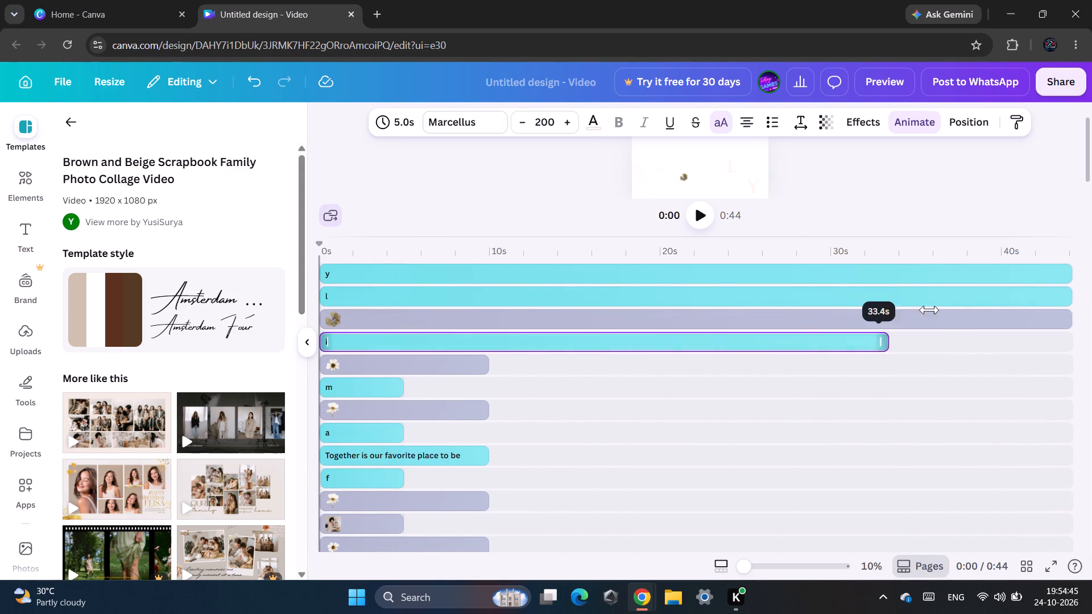
{"action": "left_click_drag", "start_coordinate": [929, 310], "coordinate": [1064, 296]}
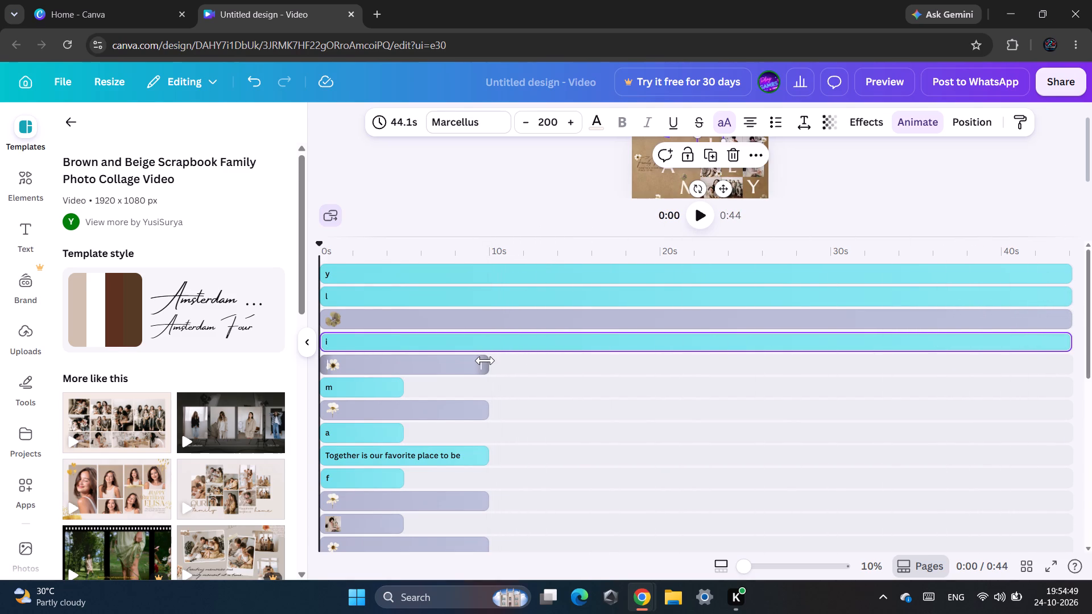
{"action": "left_click_drag", "start_coordinate": [485, 360], "coordinate": [1064, 286]}
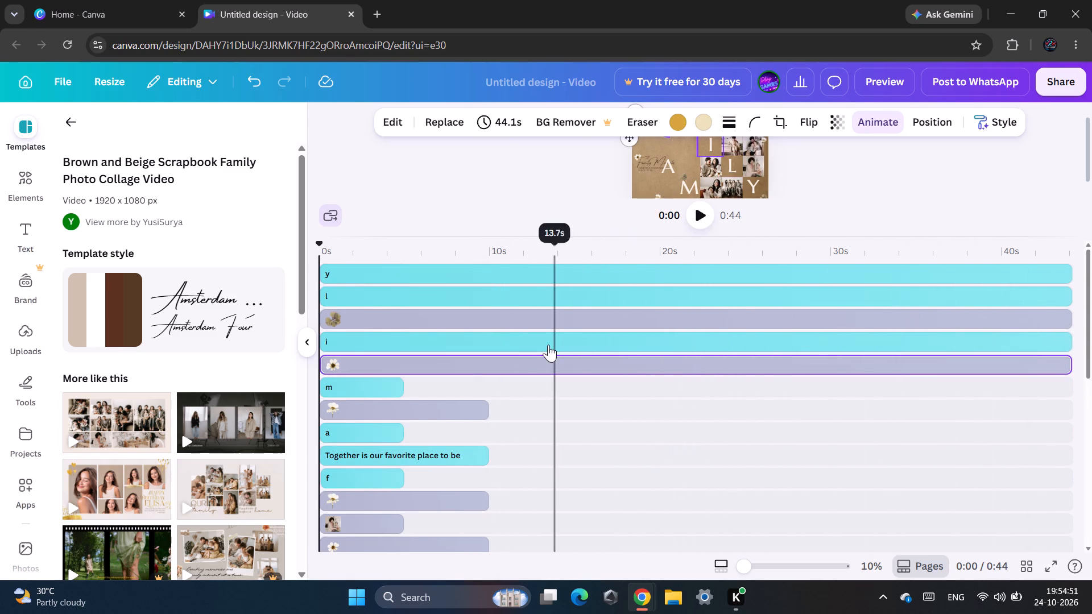
{"action": "left_click_drag", "start_coordinate": [400, 385], "coordinate": [999, 334]}
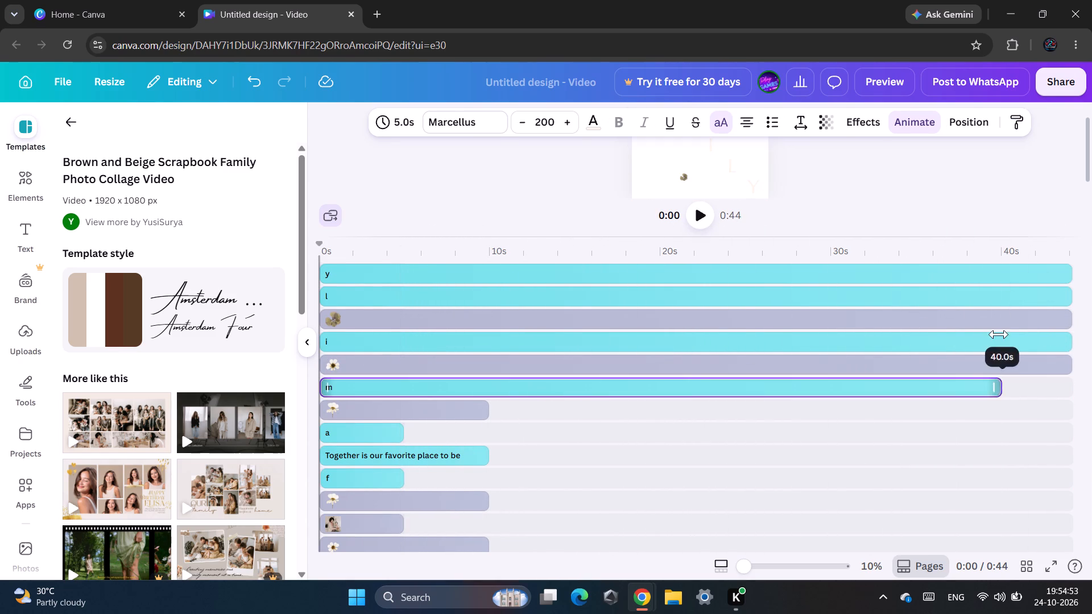
{"action": "left_click_drag", "start_coordinate": [999, 334], "coordinate": [1064, 325]}
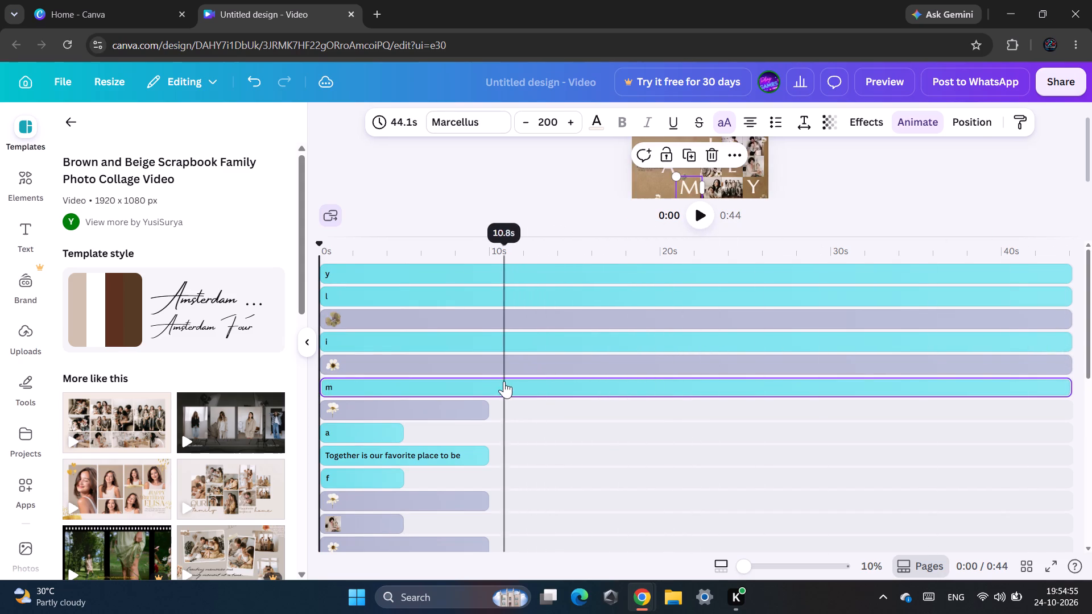
Extend the white flower clip below m and texts a, "Together is our favorite place to be" and f to 44.1 s.
{"action": "left_click_drag", "start_coordinate": [483, 410], "coordinate": [1028, 337]}
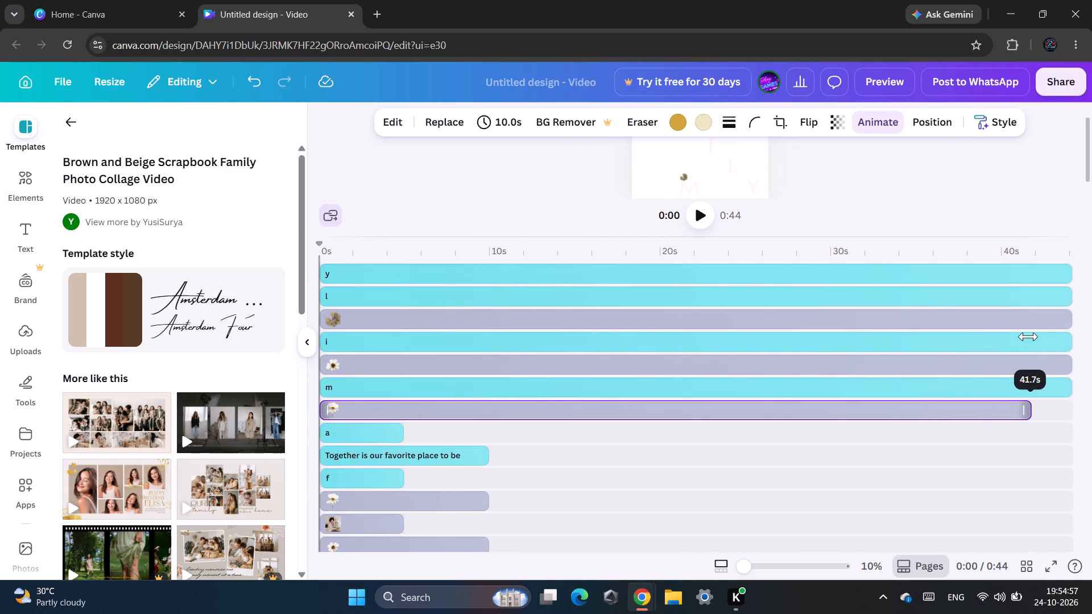
{"action": "left_click_drag", "start_coordinate": [1028, 337], "coordinate": [1062, 331]}
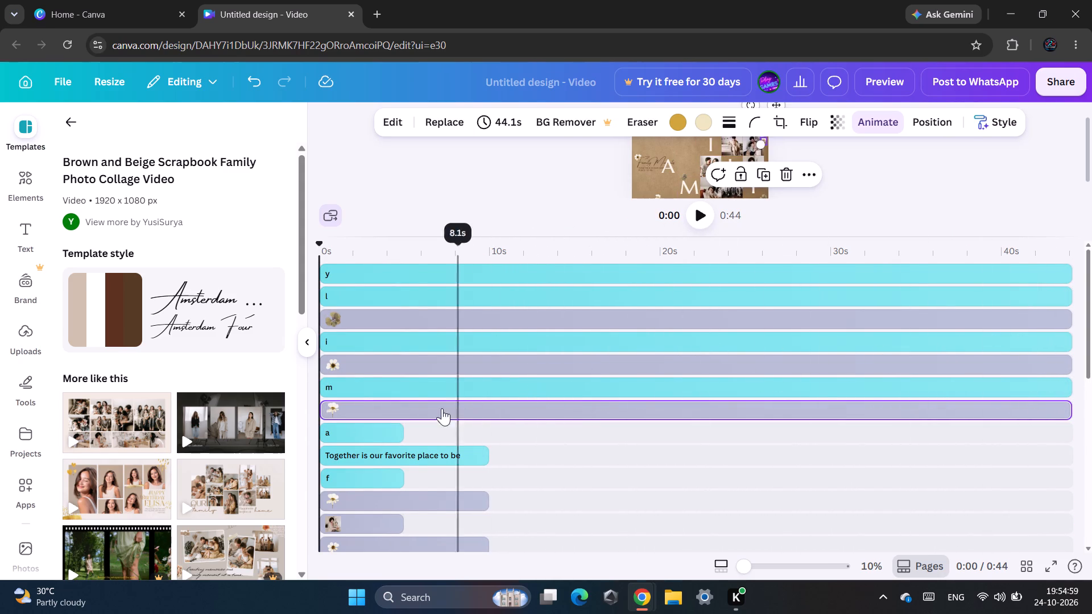
{"action": "left_click_drag", "start_coordinate": [391, 434], "coordinate": [896, 372]}
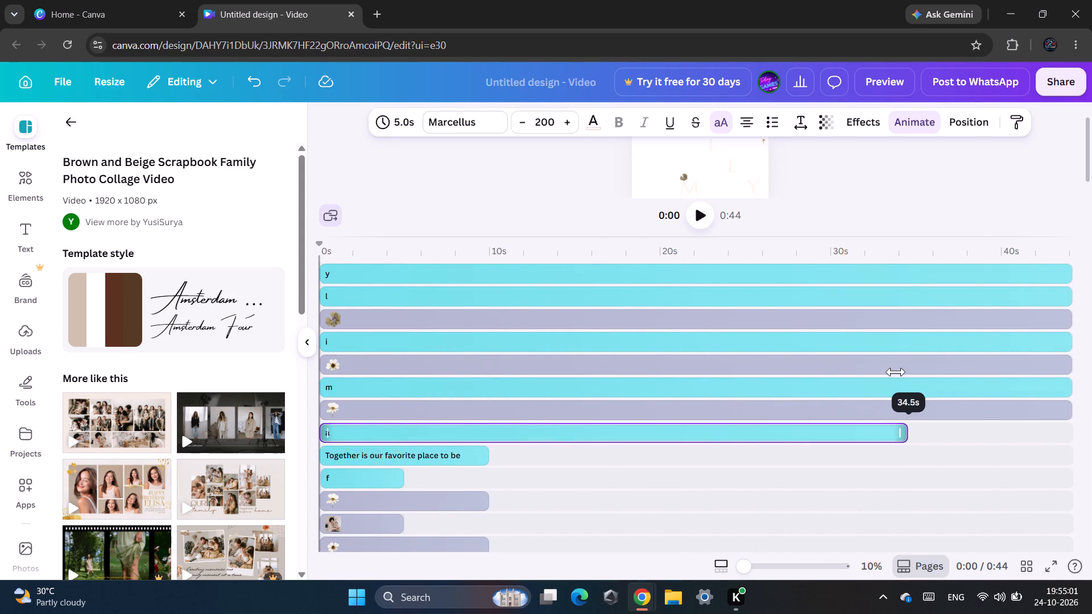
{"action": "left_click_drag", "start_coordinate": [896, 372], "coordinate": [1056, 342]}
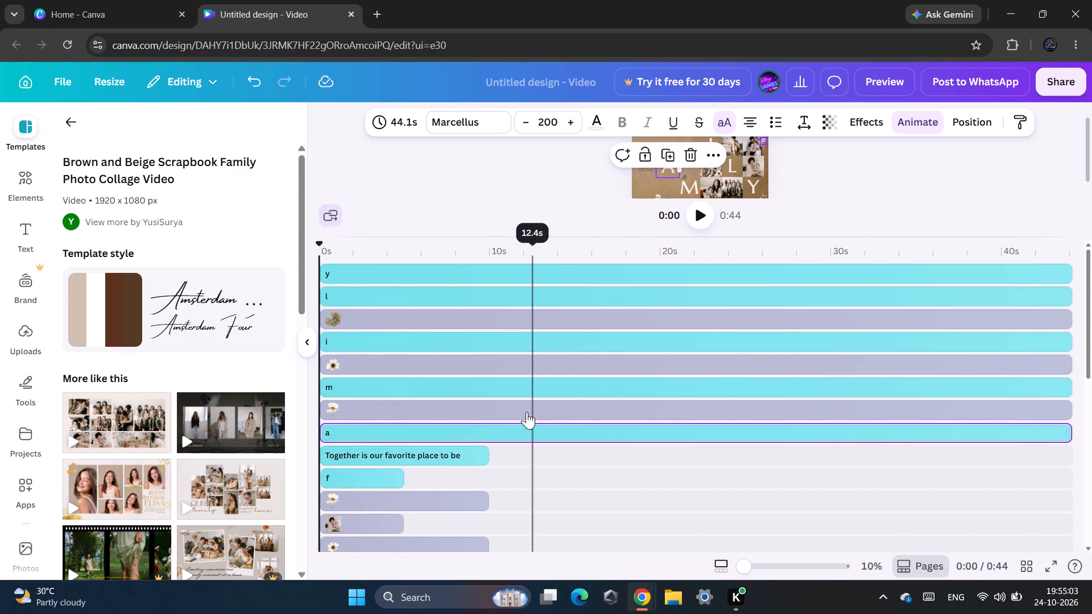
{"action": "left_click_drag", "start_coordinate": [480, 455], "coordinate": [927, 347]}
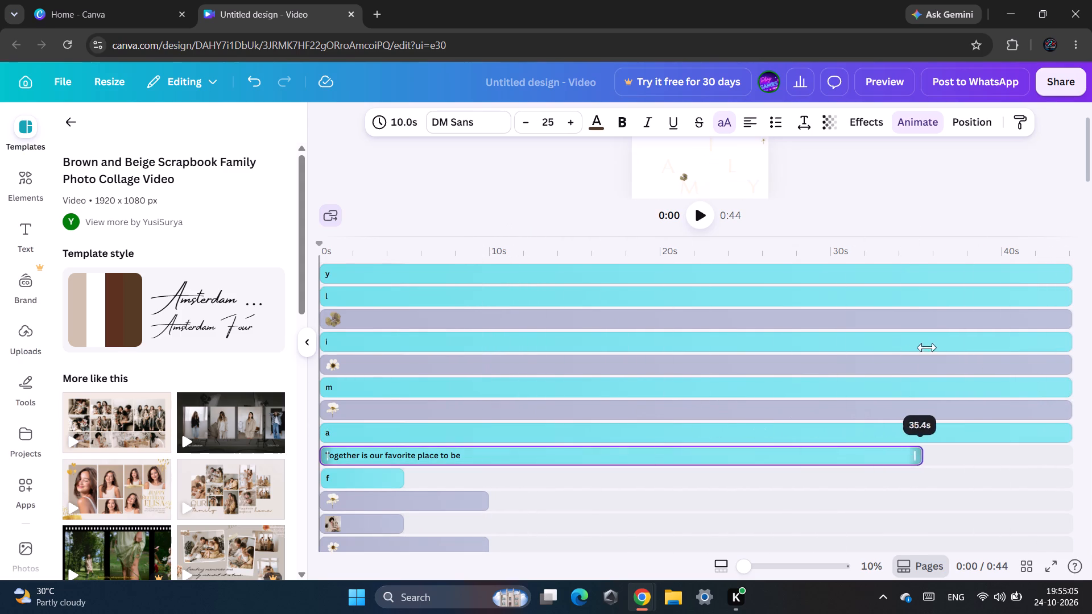
{"action": "left_click_drag", "start_coordinate": [927, 347], "coordinate": [1060, 325]}
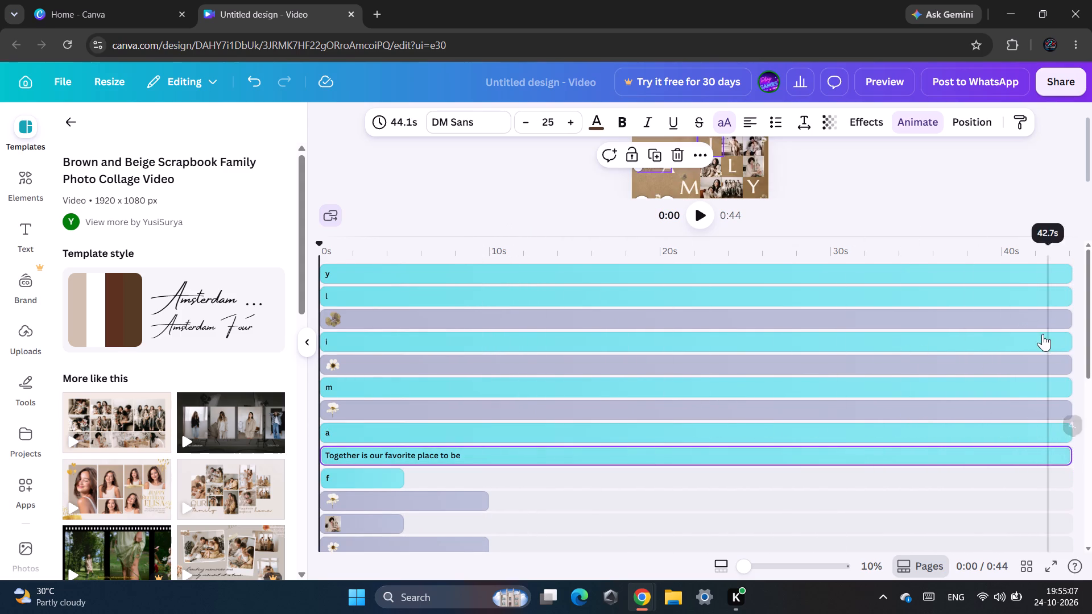
{"action": "left_click_drag", "start_coordinate": [391, 480], "coordinate": [1057, 349]}
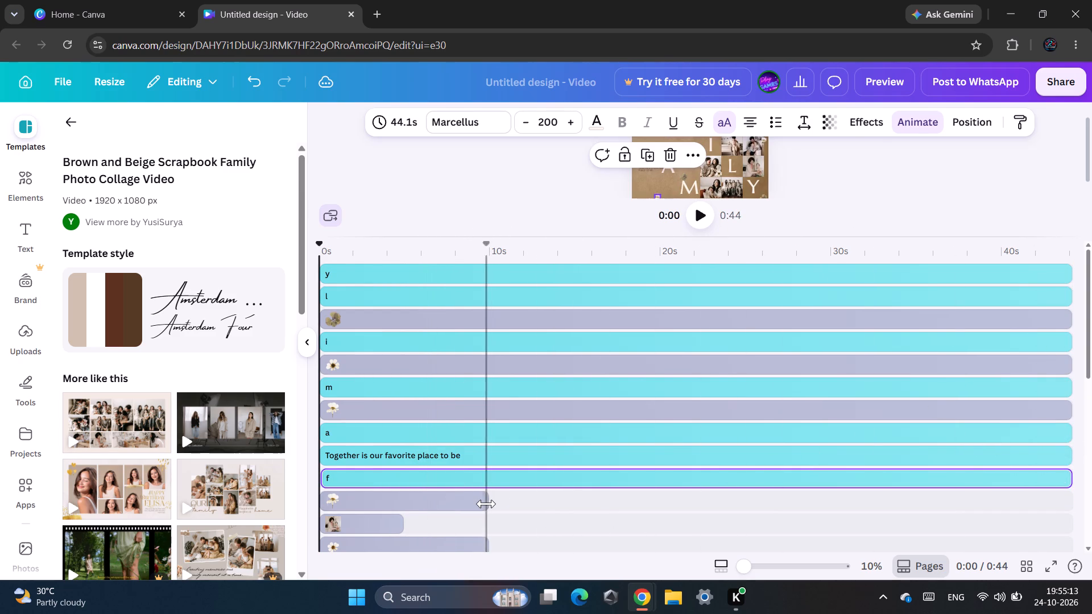
Extend the two flower clips and two photo clips between text clip f and Family Moments to end at 44.1 s.
{"action": "left_click_drag", "start_coordinate": [486, 504], "coordinate": [1049, 373]}
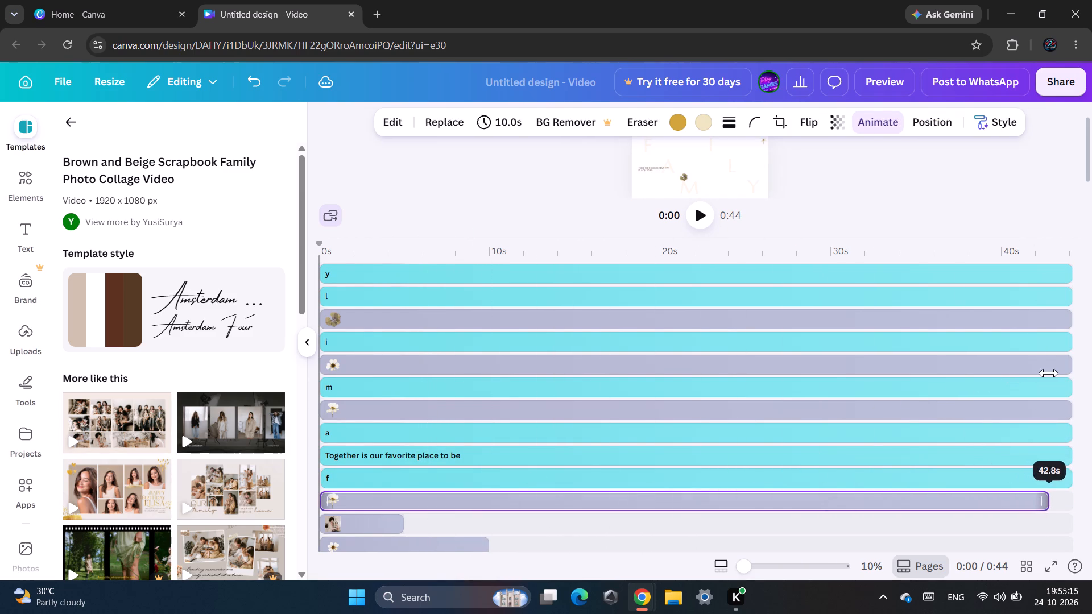
{"action": "left_click_drag", "start_coordinate": [1049, 373], "coordinate": [1072, 368]}
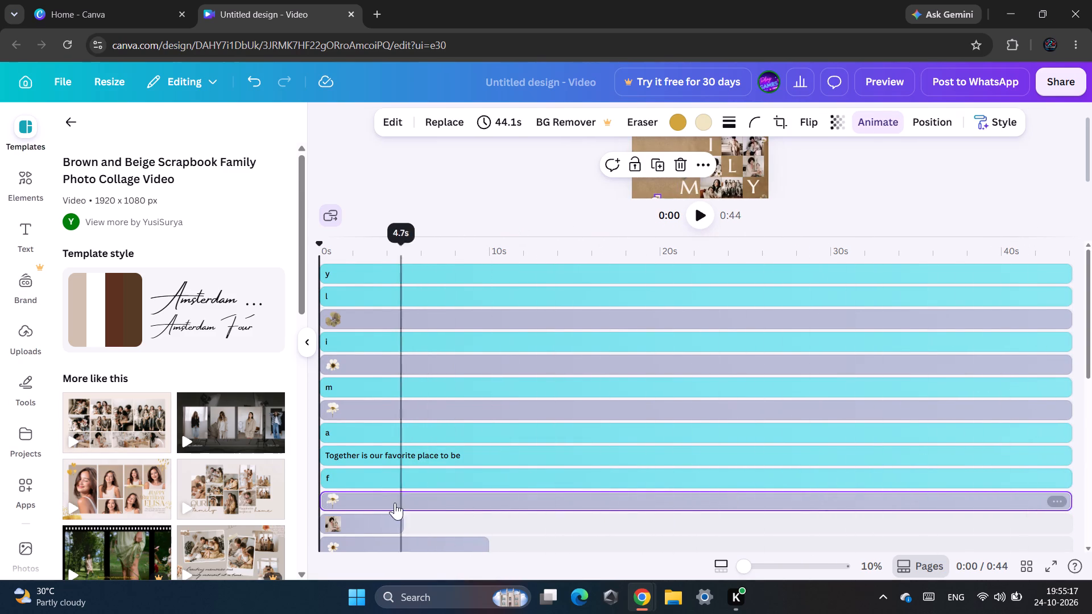
{"action": "left_click_drag", "start_coordinate": [392, 521], "coordinate": [647, 471]}
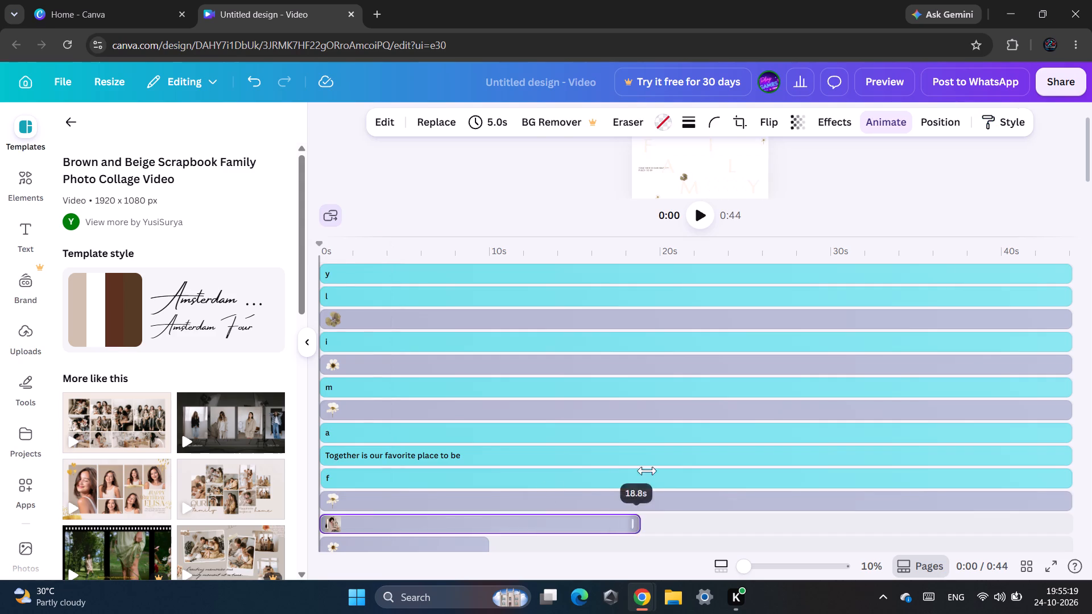
{"action": "left_click_drag", "start_coordinate": [647, 471], "coordinate": [1060, 369]}
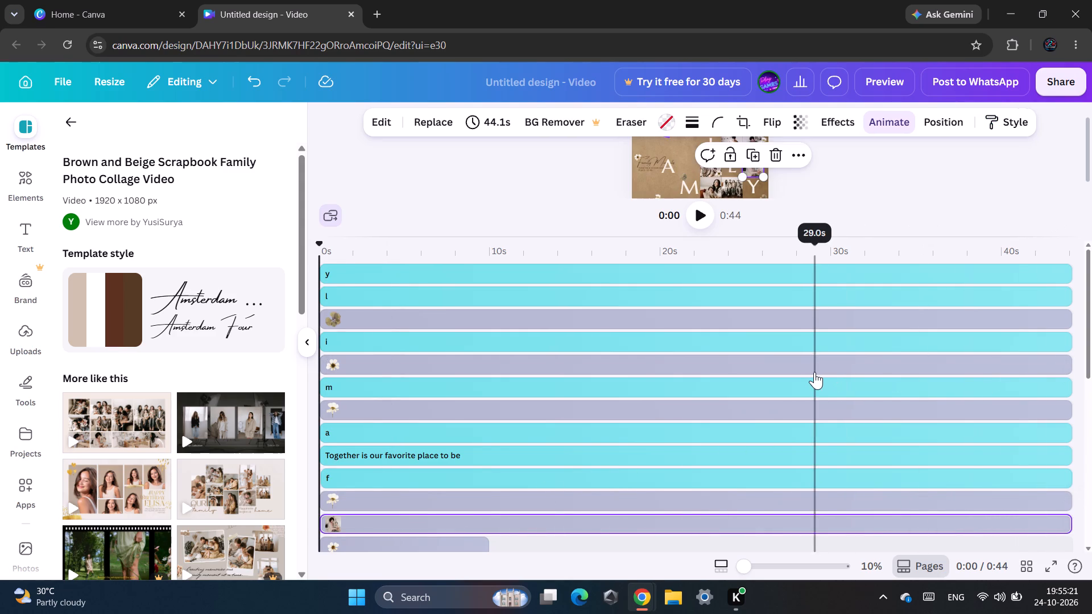
{"action": "scroll", "coordinate": [814, 372], "scroll_direction": "up", "scroll_amount": 1}
{"action": "scroll", "coordinate": [814, 372], "scroll_direction": "down", "scroll_amount": 1}
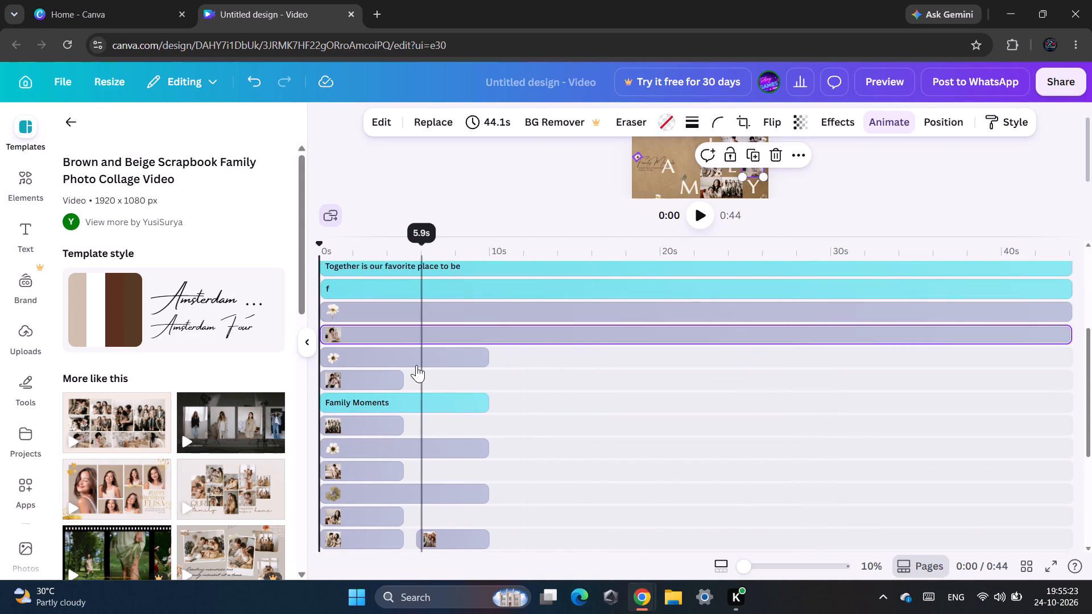
{"action": "left_click_drag", "start_coordinate": [479, 359], "coordinate": [1049, 343]}
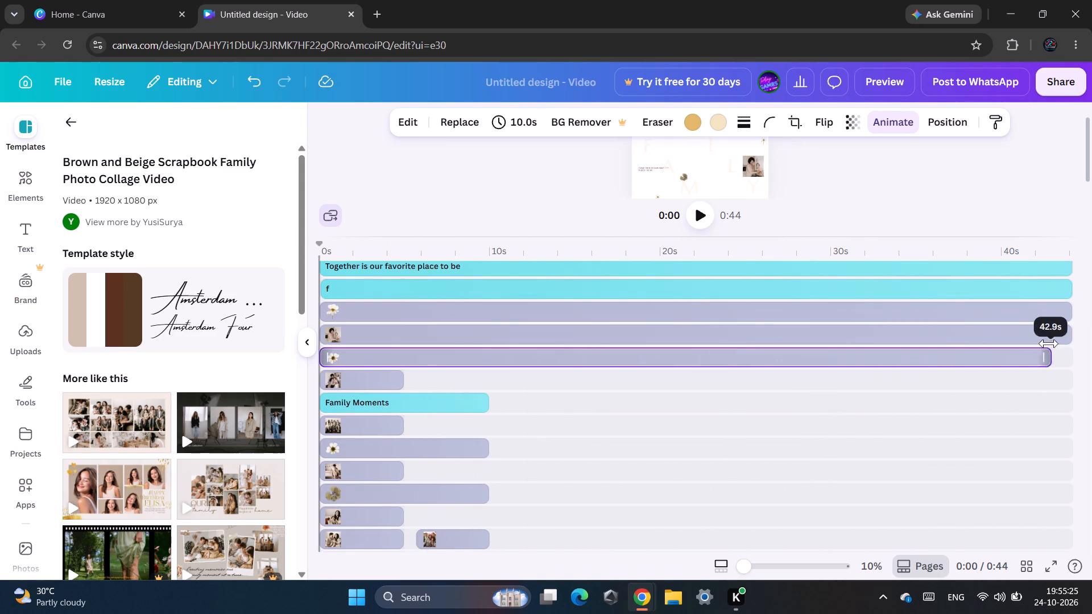
{"action": "left_click_drag", "start_coordinate": [1049, 343], "coordinate": [1056, 343]}
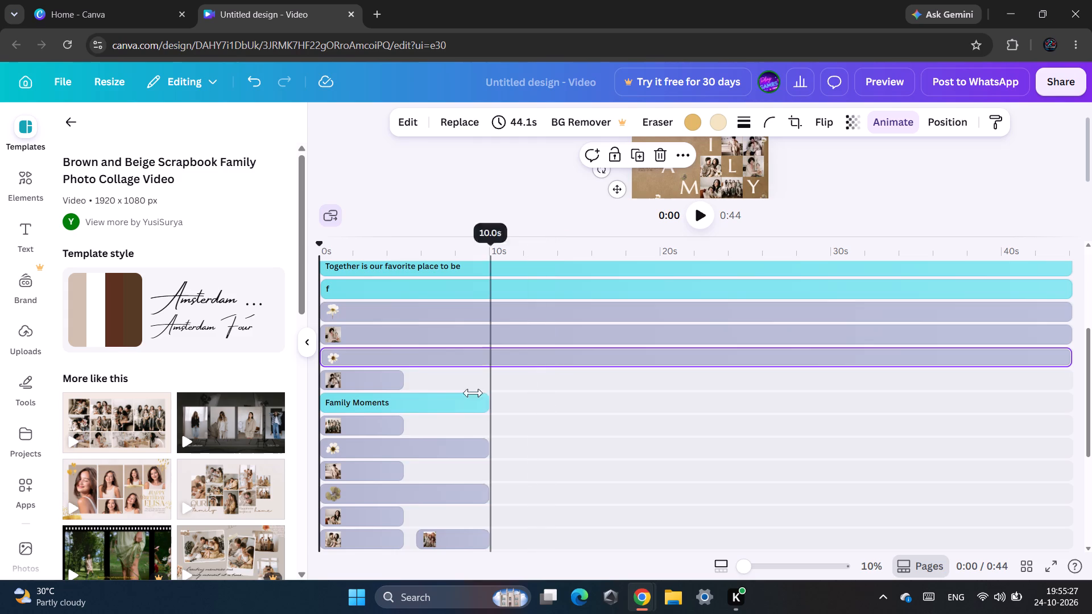
{"action": "left_click_drag", "start_coordinate": [393, 380], "coordinate": [798, 366]}
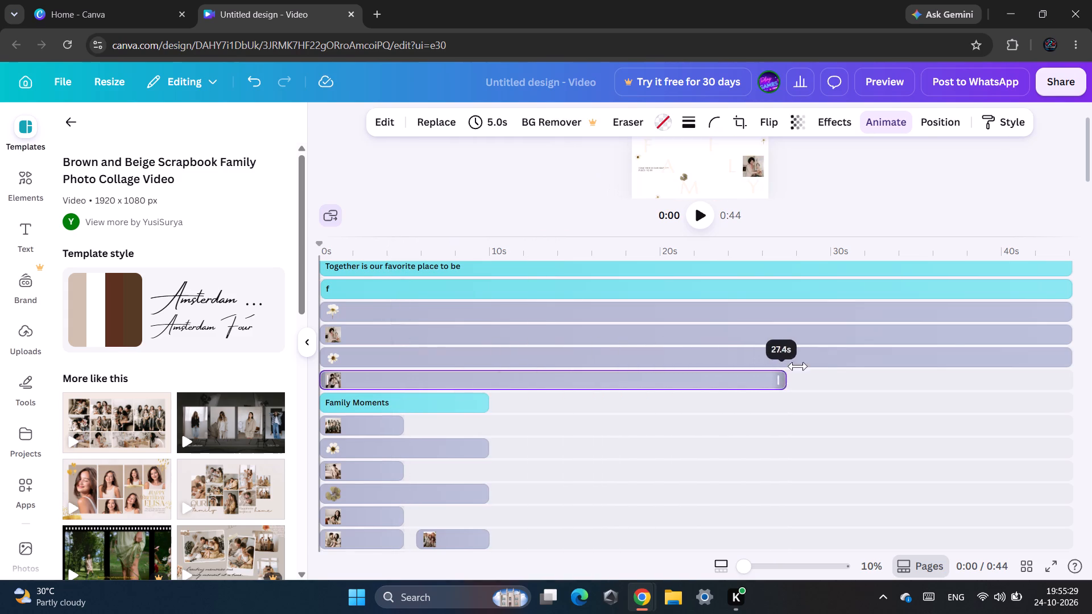
{"action": "left_click_drag", "start_coordinate": [798, 366], "coordinate": [1054, 320]}
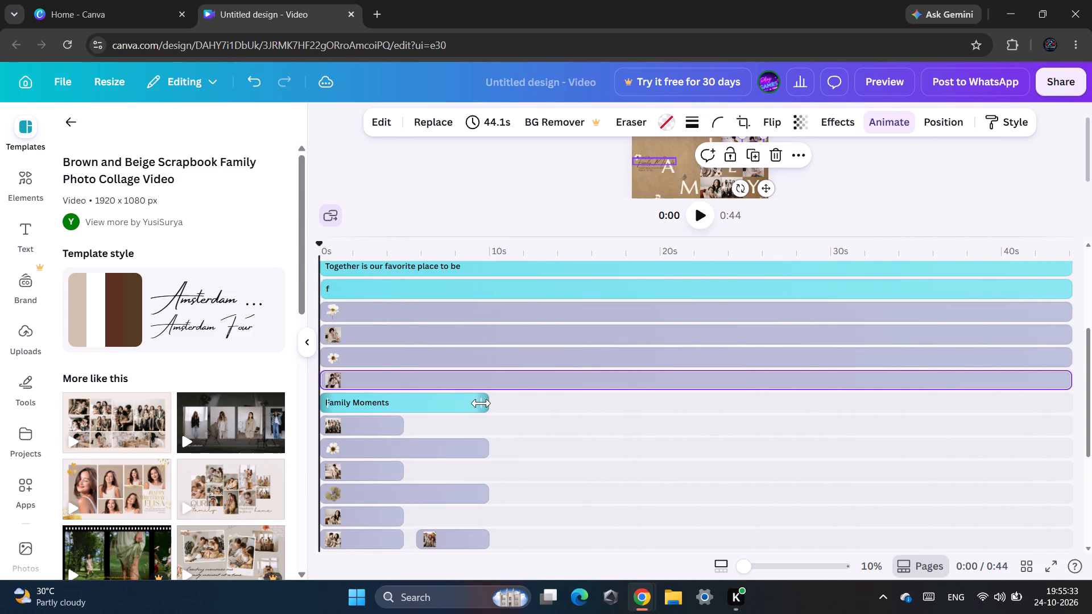
Extend the Family Moments text and the group photo and daisy clips directly below it to end at 44.1 s.
{"action": "left_click_drag", "start_coordinate": [481, 403], "coordinate": [1006, 329]}
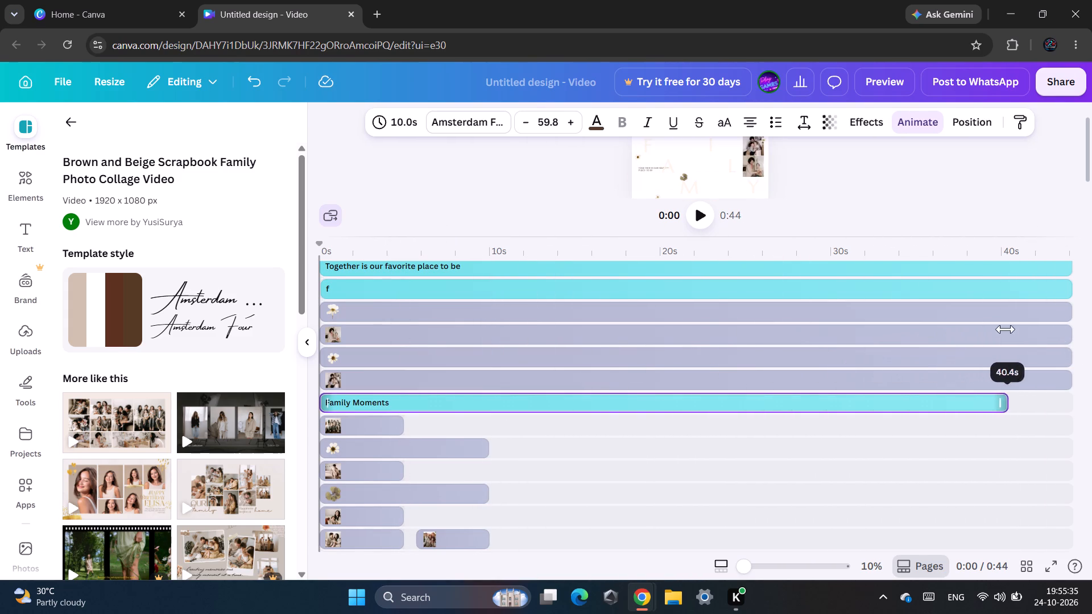
{"action": "left_click_drag", "start_coordinate": [1006, 329], "coordinate": [1057, 324]}
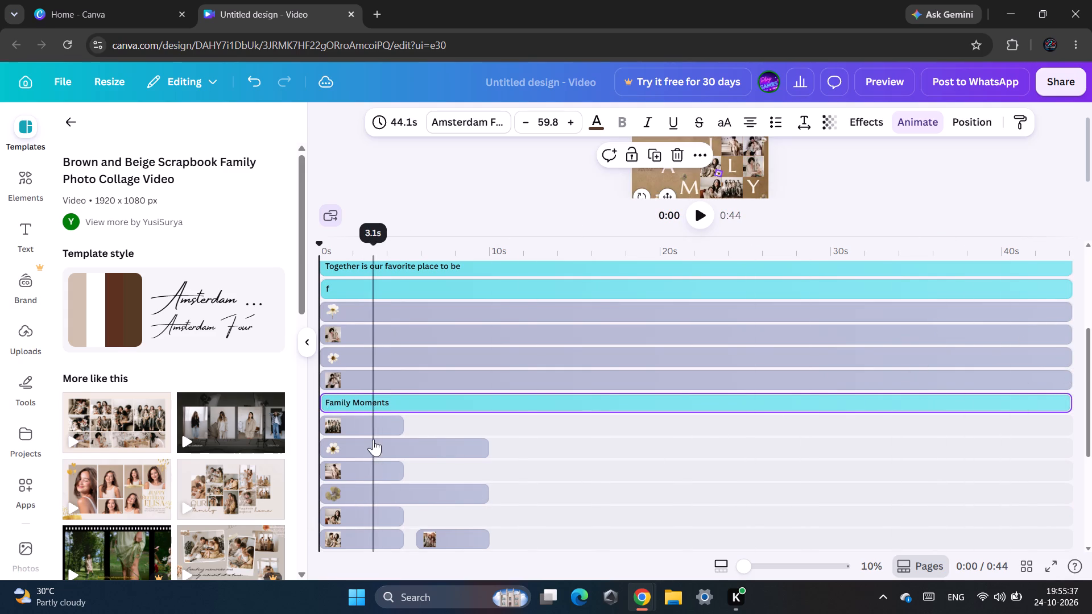
{"action": "left_click_drag", "start_coordinate": [398, 425], "coordinate": [820, 374]}
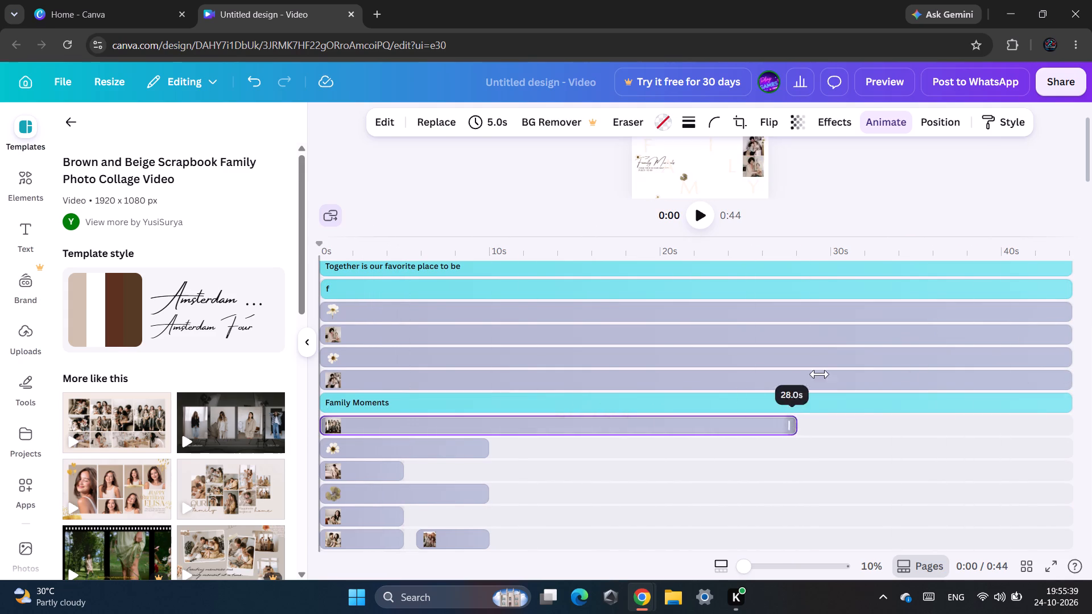
{"action": "left_click_drag", "start_coordinate": [820, 374], "coordinate": [1068, 330]}
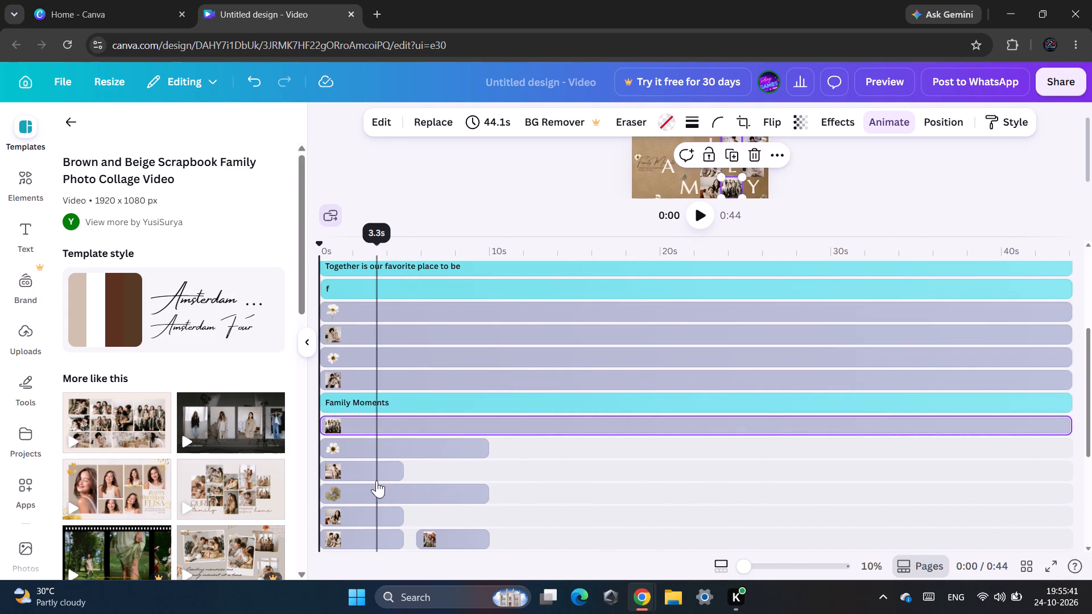
{"action": "left_click_drag", "start_coordinate": [481, 446], "coordinate": [510, 448]}
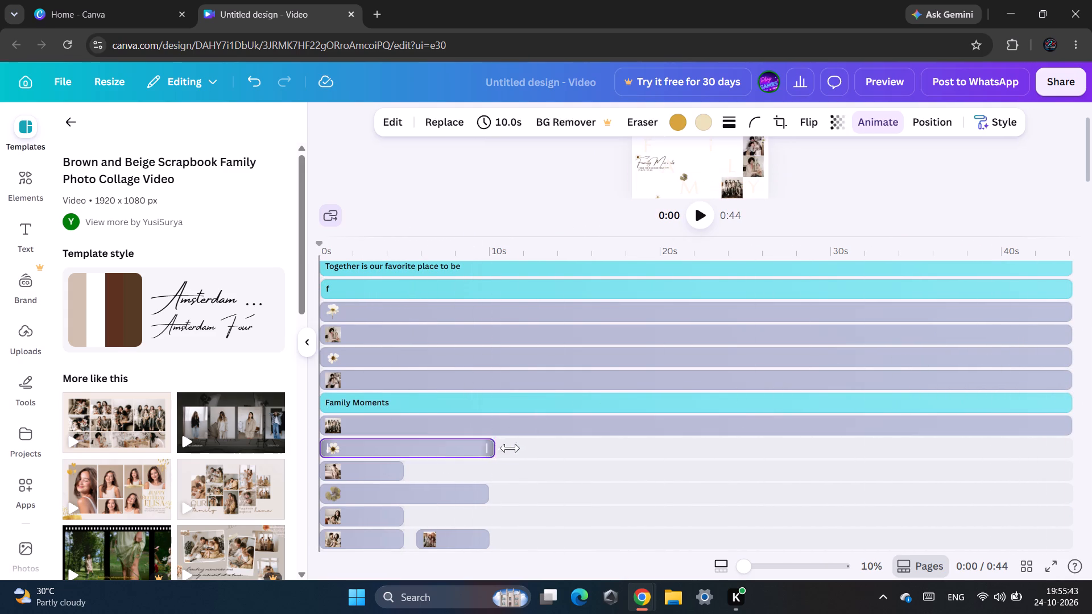
{"action": "left_click_drag", "start_coordinate": [510, 448], "coordinate": [1064, 380]}
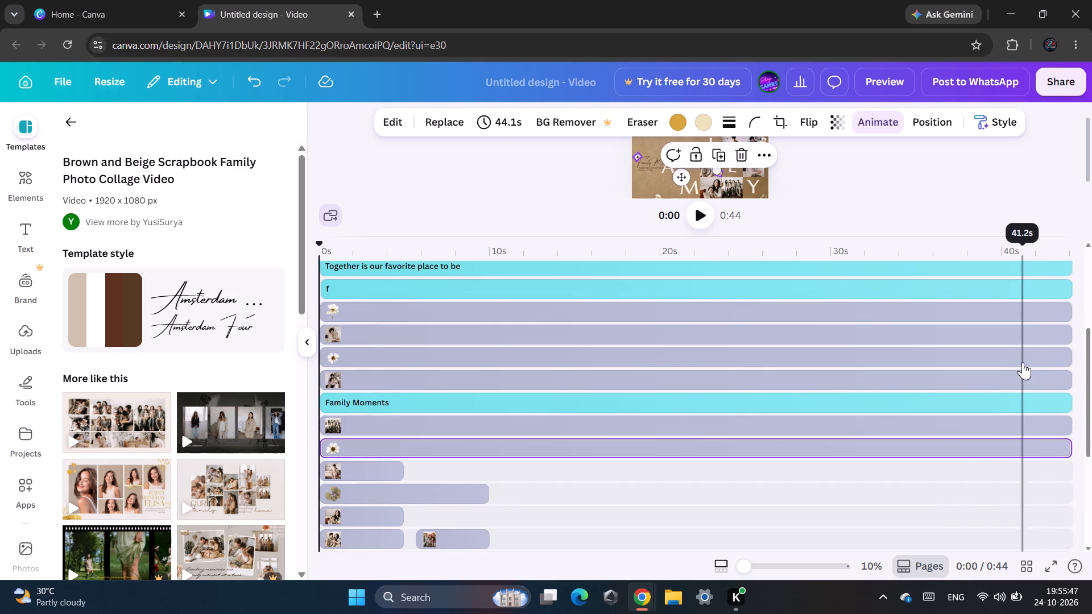
Move text clip i down the layer stack to directly above text clip f.
{"action": "scroll", "coordinate": [839, 305], "scroll_direction": "up", "scroll_amount": 3}
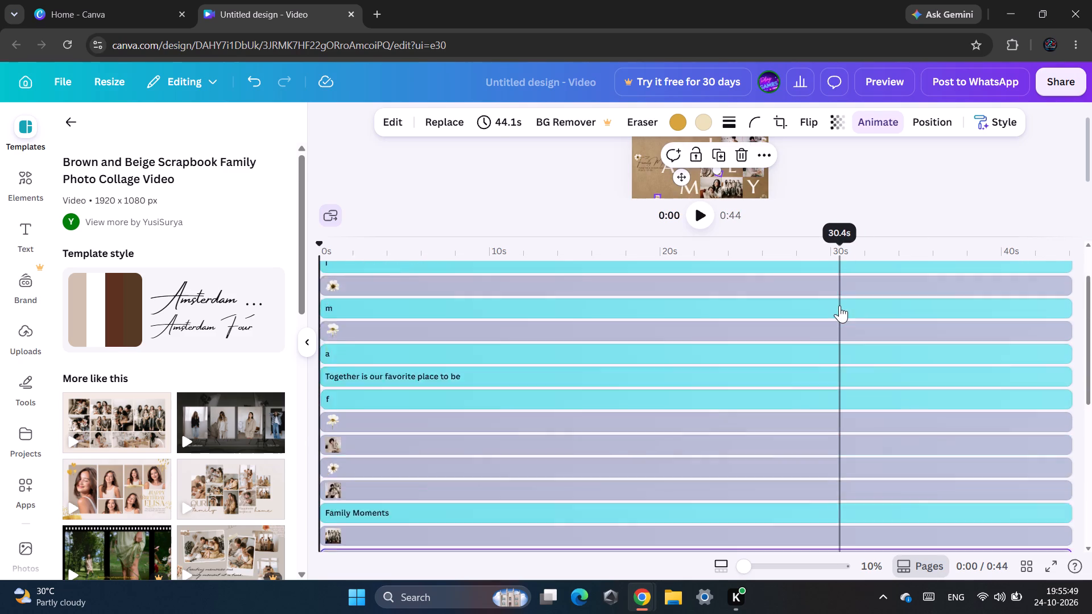
{"action": "scroll", "coordinate": [839, 305], "scroll_direction": "up", "scroll_amount": 4}
{"action": "left_click_drag", "start_coordinate": [813, 346], "coordinate": [697, 470]}
{"action": "left_click_drag", "start_coordinate": [799, 350], "coordinate": [588, 557]}
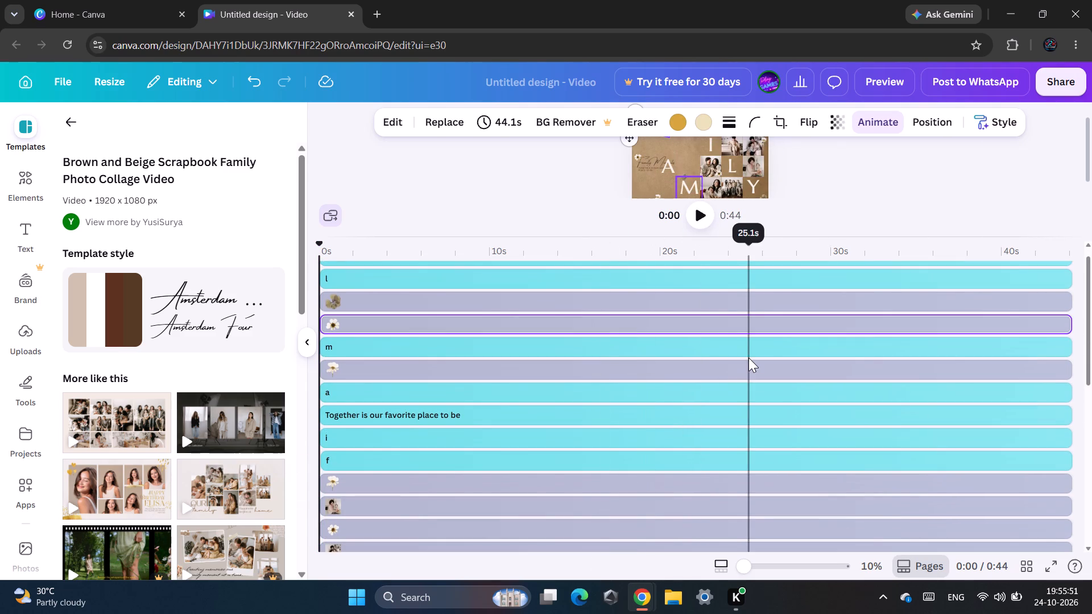
{"action": "left_click_drag", "start_coordinate": [739, 358], "coordinate": [718, 384]}
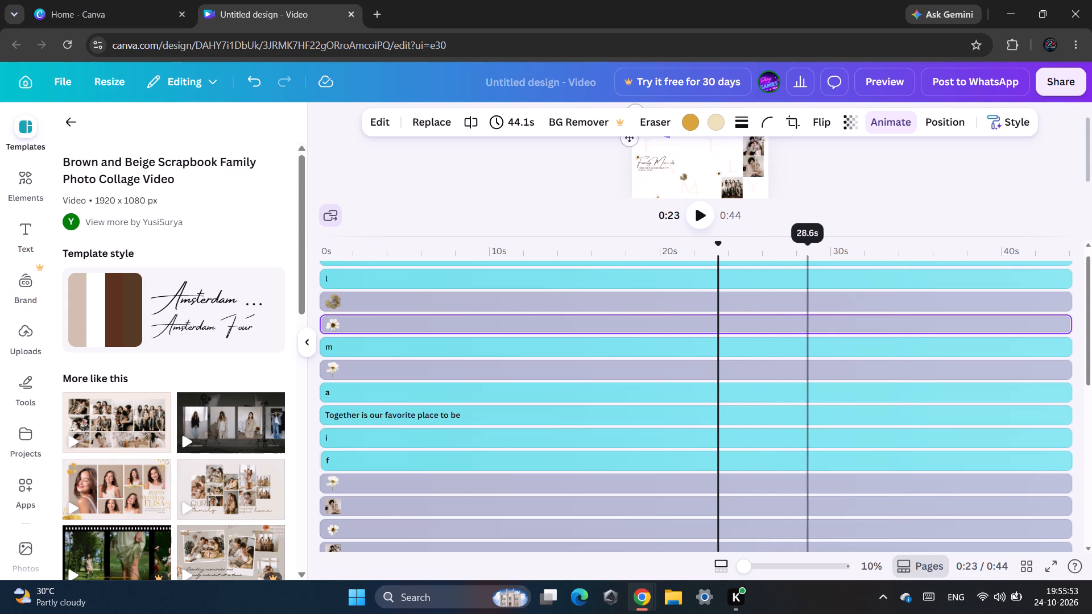
{"action": "scroll", "coordinate": [808, 232], "scroll_direction": "up", "scroll_amount": 6}
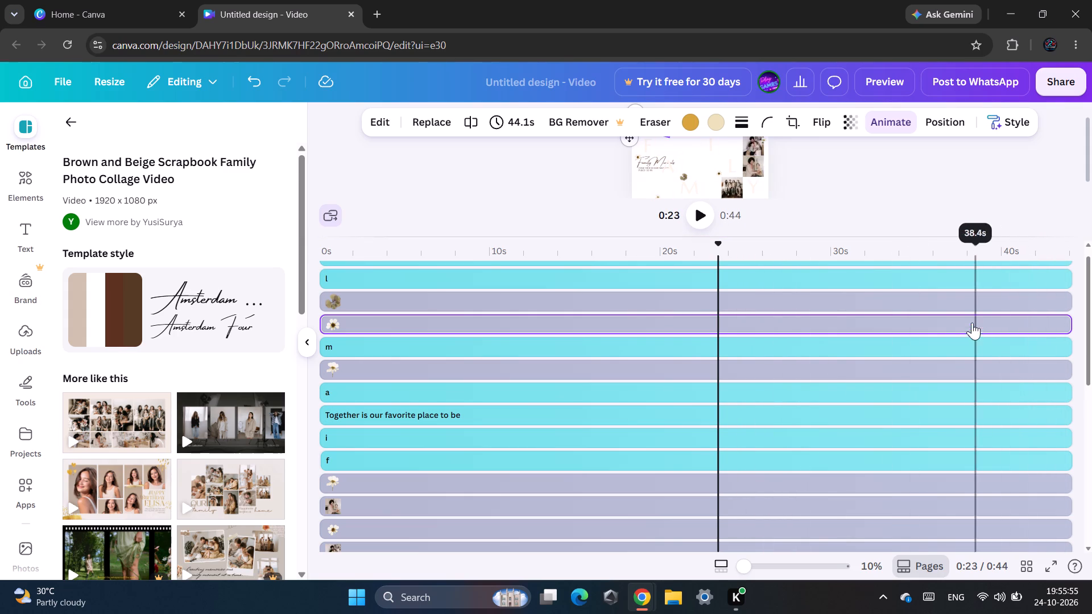
{"action": "left_click_drag", "start_coordinate": [922, 239], "coordinate": [925, 189]}
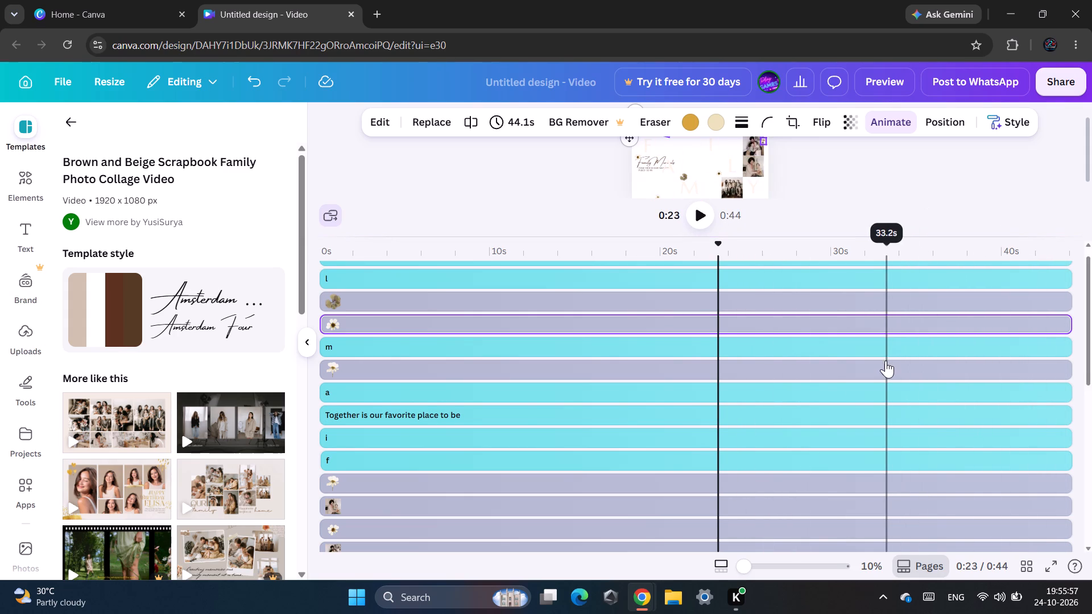
Move the upper dried-flower layer down to between text clip a and "Together is our favorite place to be".
{"action": "scroll", "coordinate": [886, 360], "scroll_direction": "up", "scroll_amount": 5}
{"action": "left_click_drag", "start_coordinate": [891, 325], "coordinate": [727, 442]}
{"action": "left_click_drag", "start_coordinate": [738, 403], "coordinate": [705, 449]}
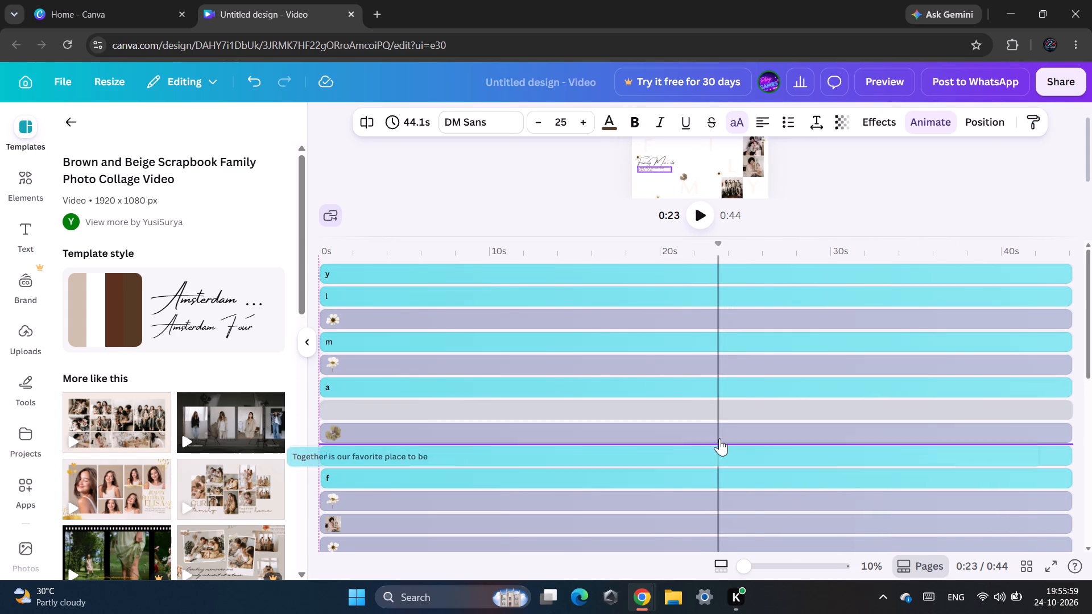
{"action": "left_click_drag", "start_coordinate": [766, 368], "coordinate": [733, 398]}
{"action": "left_click_drag", "start_coordinate": [747, 372], "coordinate": [698, 407]}
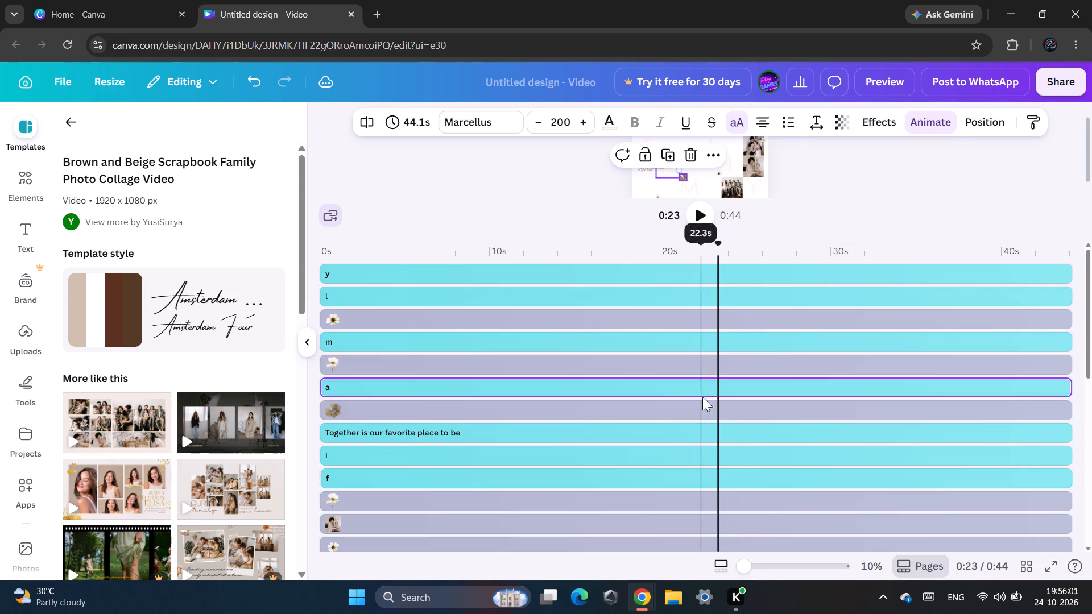
Shift text clip a, the white flower and text clip m beneath the dried-flower layer, ordered m, white flower, a.
{"action": "left_click_drag", "start_coordinate": [712, 380], "coordinate": [666, 419]}
{"action": "left_click_drag", "start_coordinate": [703, 366], "coordinate": [681, 399]}
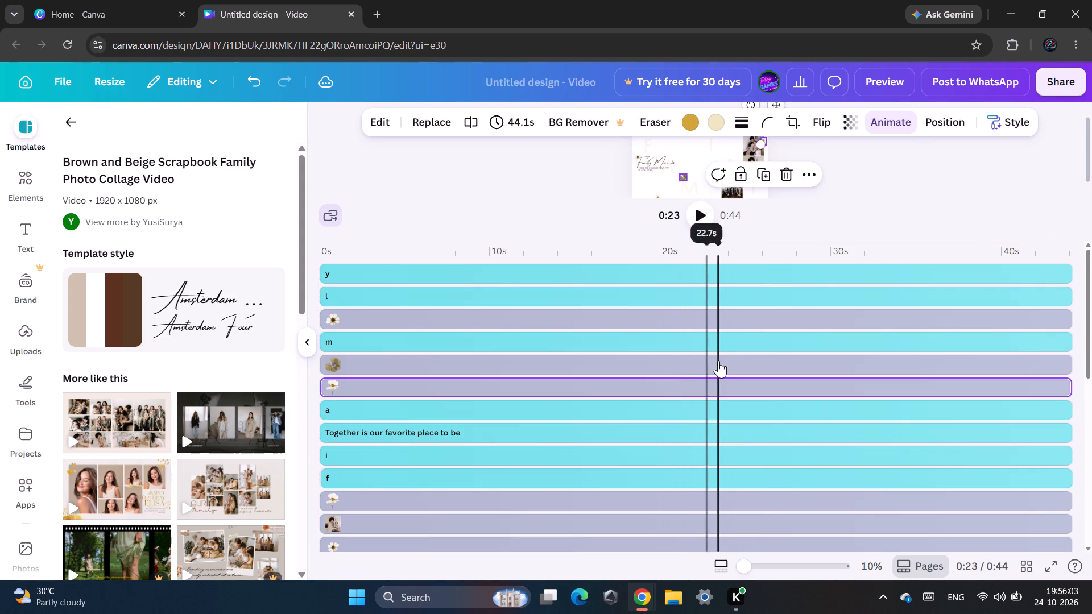
{"action": "left_click", "coordinate": [680, 378]}
{"action": "left_click_drag", "start_coordinate": [681, 349], "coordinate": [657, 371]}
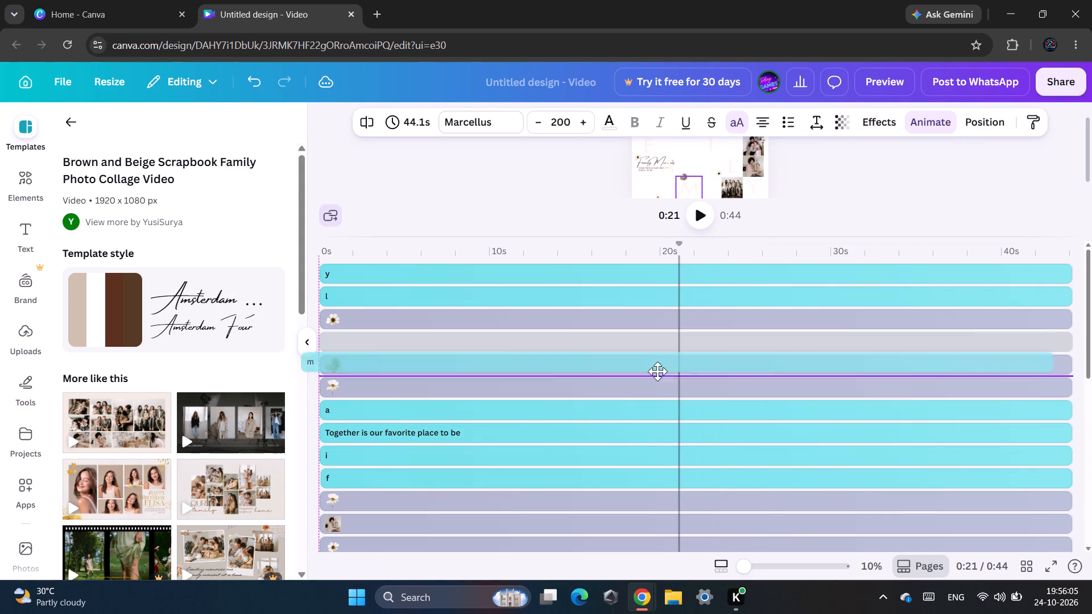
{"action": "left_click_drag", "start_coordinate": [657, 371], "coordinate": [656, 374]}
{"action": "left_click_drag", "start_coordinate": [673, 342], "coordinate": [665, 356]}
{"action": "left_click_drag", "start_coordinate": [675, 336], "coordinate": [672, 345]}
{"action": "left_click_drag", "start_coordinate": [711, 310], "coordinate": [693, 331]}
{"action": "left_click_drag", "start_coordinate": [705, 287], "coordinate": [682, 316]}
{"action": "left_click_drag", "start_coordinate": [737, 242], "coordinate": [671, 309]}
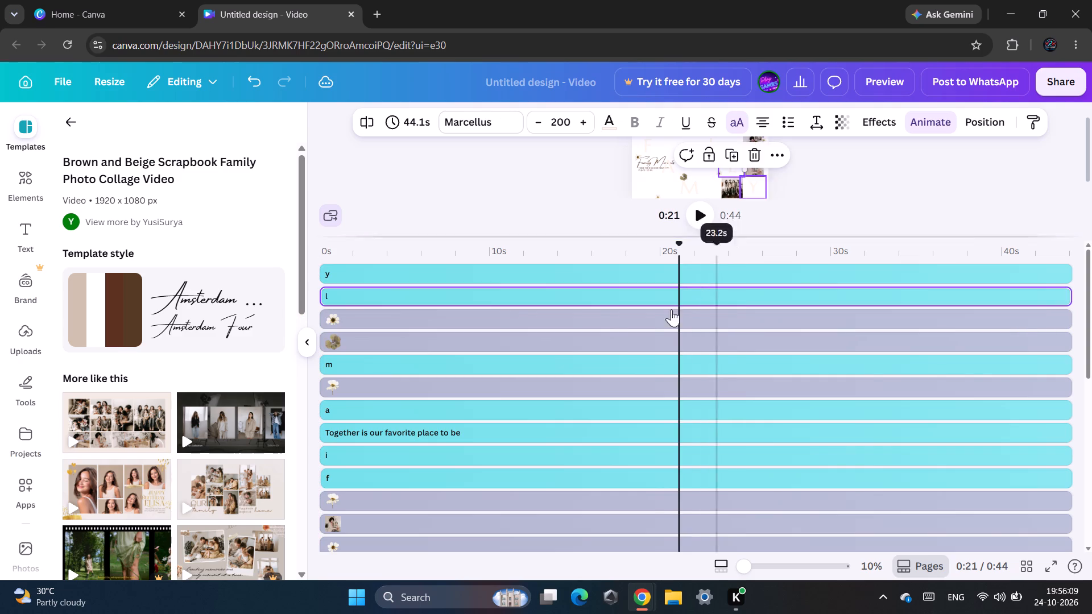
Rearrange the layers above text clip f into dried flower, white flower, "Together is our favorite place to be", daisy, m, i and a.
{"action": "left_click_drag", "start_coordinate": [671, 309], "coordinate": [652, 331]}
{"action": "left_click_drag", "start_coordinate": [700, 329], "coordinate": [609, 435]}
{"action": "left_click_drag", "start_coordinate": [660, 341], "coordinate": [587, 454]}
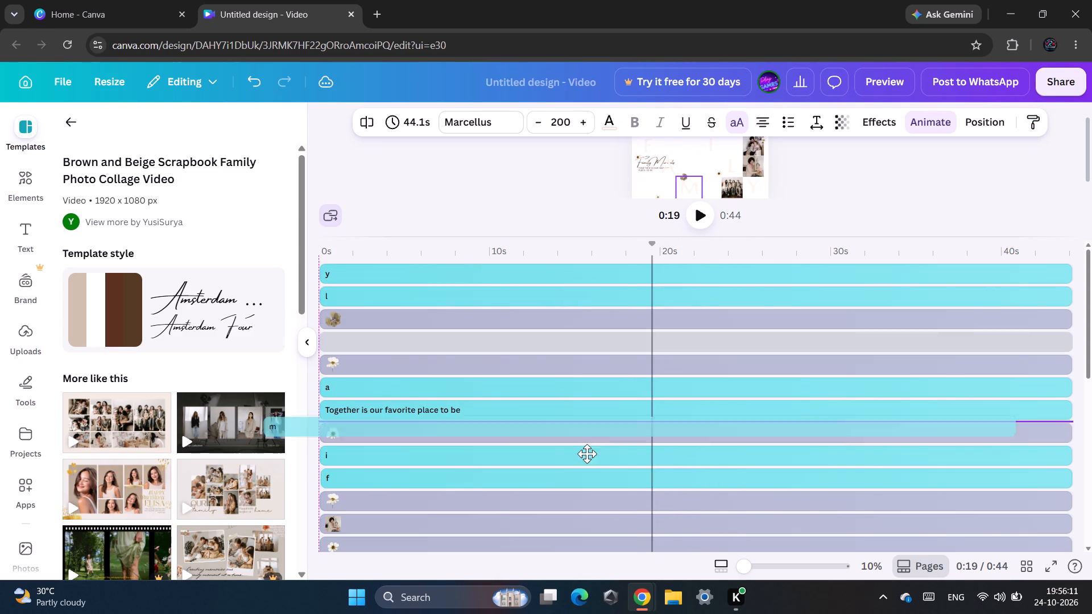
{"action": "left_click_drag", "start_coordinate": [587, 454], "coordinate": [585, 457]}
{"action": "left_click_drag", "start_coordinate": [611, 430], "coordinate": [596, 459]}
{"action": "left_click_drag", "start_coordinate": [676, 363], "coordinate": [628, 463]}
{"action": "left_click_drag", "start_coordinate": [655, 393], "coordinate": [648, 409]}
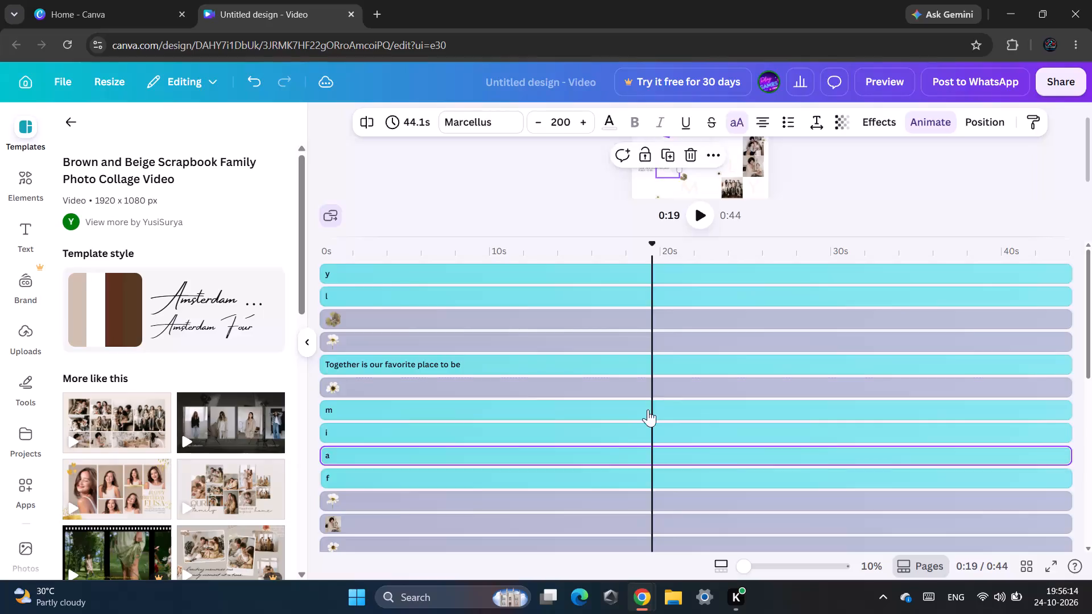
Reorder the layers between l and f as white flower, "Together is our favorite place to be", i, dried flower, m, a and daisy.
{"action": "left_click_drag", "start_coordinate": [648, 409], "coordinate": [614, 473]}
{"action": "left_click_drag", "start_coordinate": [648, 417], "coordinate": [641, 432]}
{"action": "left_click_drag", "start_coordinate": [671, 372], "coordinate": [639, 429]}
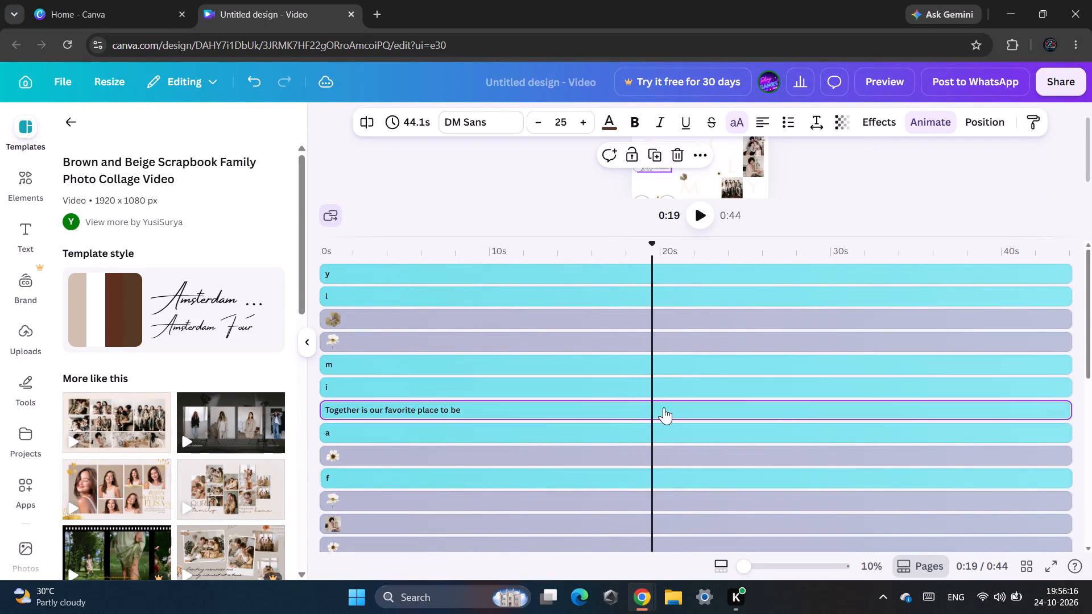
{"action": "left_click_drag", "start_coordinate": [681, 391], "coordinate": [632, 460]}
{"action": "left_click_drag", "start_coordinate": [657, 401], "coordinate": [633, 470]}
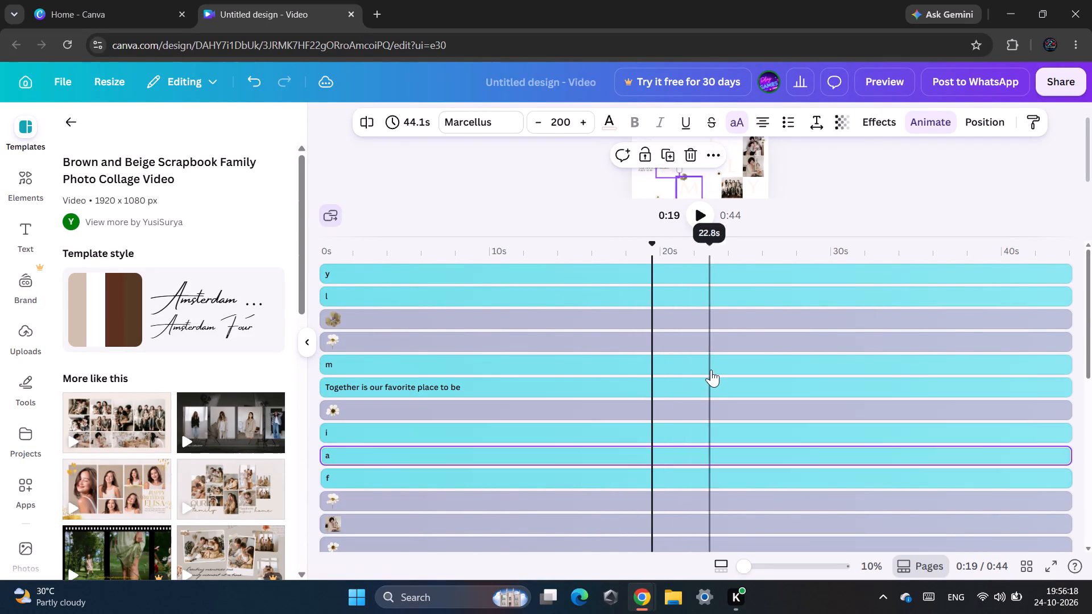
{"action": "left_click_drag", "start_coordinate": [711, 370], "coordinate": [677, 434]}
{"action": "left_click_drag", "start_coordinate": [749, 392], "coordinate": [663, 467]}
{"action": "left_click_drag", "start_coordinate": [808, 325], "coordinate": [706, 401]}
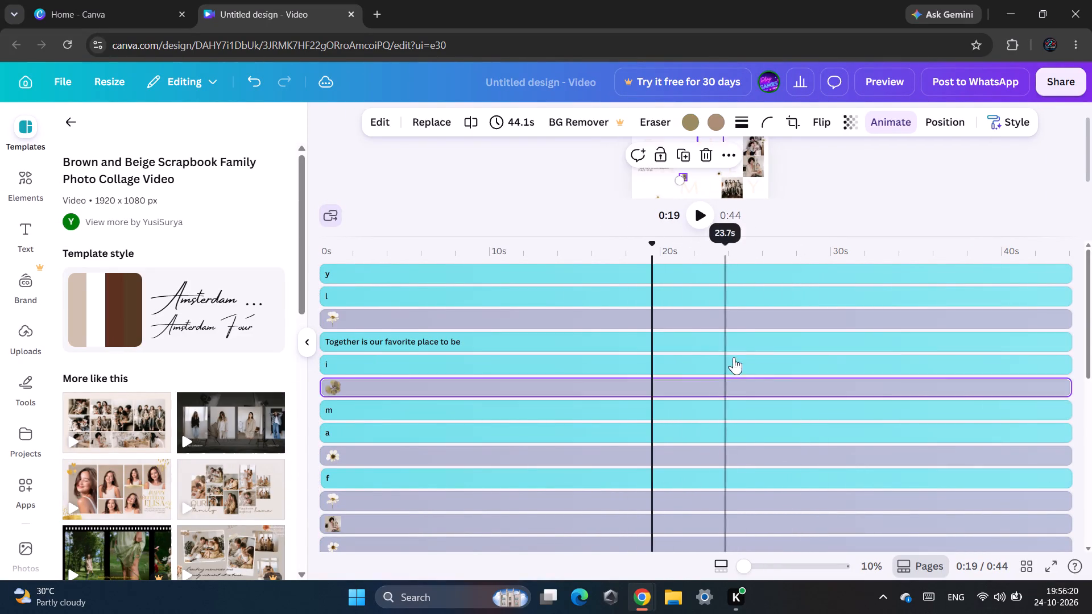
Move the white flower layer from above "Together is our favorite place to be" down to between text clip a and the daisy.
{"action": "left_click_drag", "start_coordinate": [743, 355], "coordinate": [709, 395]}
{"action": "left_click_drag", "start_coordinate": [744, 351], "coordinate": [730, 382]}
{"action": "left_click_drag", "start_coordinate": [744, 340], "coordinate": [726, 358]}
{"action": "left_click_drag", "start_coordinate": [758, 339], "coordinate": [679, 400]}
{"action": "left_click_drag", "start_coordinate": [739, 325], "coordinate": [642, 439]}
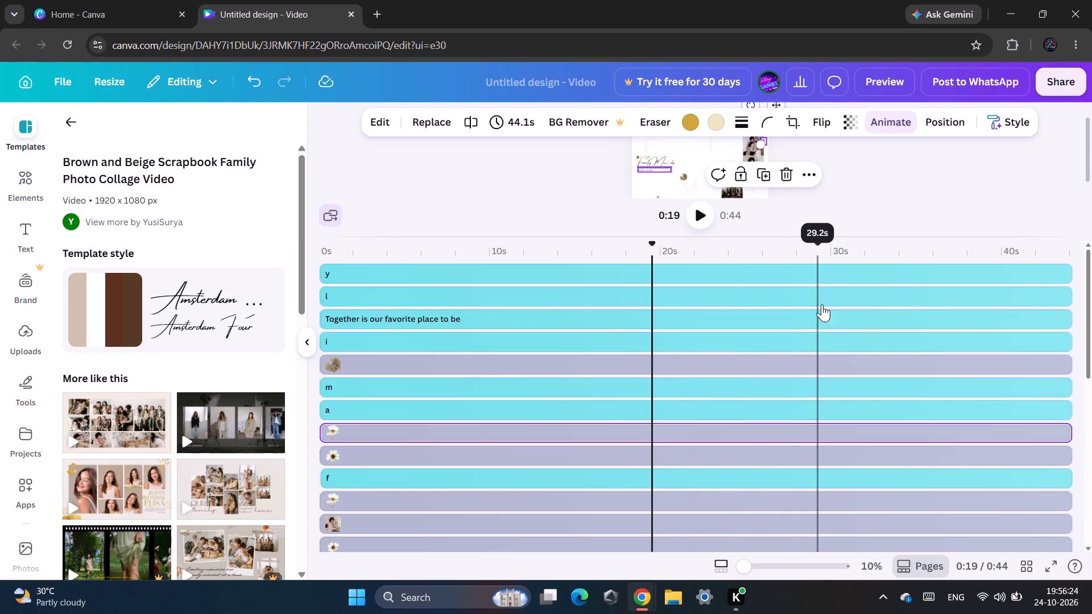
Move text clips "Together is our favorite place to be" and i and the upper white flower below text clip f.
{"action": "left_click_drag", "start_coordinate": [820, 317], "coordinate": [646, 500]}
{"action": "left_click_drag", "start_coordinate": [758, 322], "coordinate": [586, 538]}
{"action": "left_click_drag", "start_coordinate": [773, 387], "coordinate": [621, 550]}
{"action": "left_click_drag", "start_coordinate": [790, 387], "coordinate": [789, 389]}
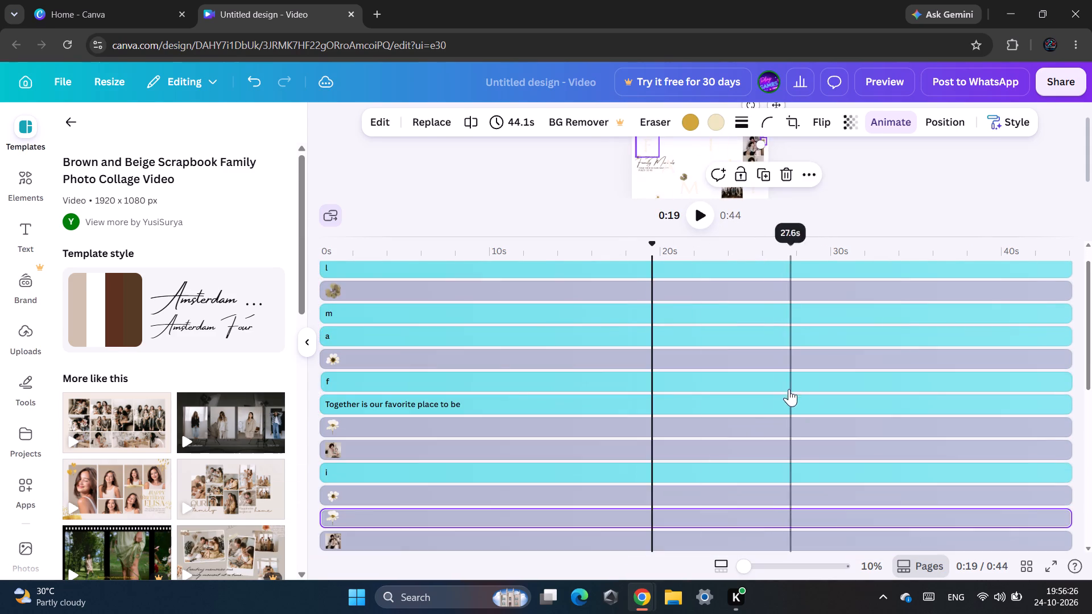
Lower text clip f beneath the lower daisy, place text clip a above i, and move the upper daisy directly above f.
{"action": "left_click_drag", "start_coordinate": [789, 389], "coordinate": [677, 504]}
{"action": "left_click_drag", "start_coordinate": [930, 334], "coordinate": [812, 429]}
{"action": "left_click_drag", "start_coordinate": [839, 390], "coordinate": [806, 420]}
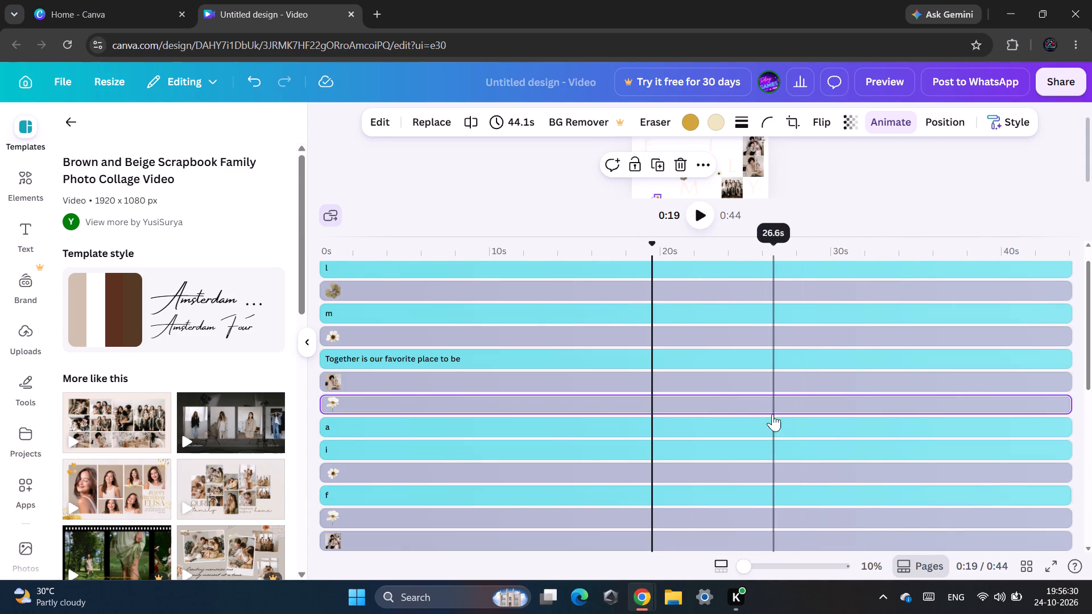
{"action": "left_click_drag", "start_coordinate": [816, 337], "coordinate": [703, 478]}
{"action": "scroll", "coordinate": [718, 449], "scroll_direction": "up", "scroll_amount": 5}
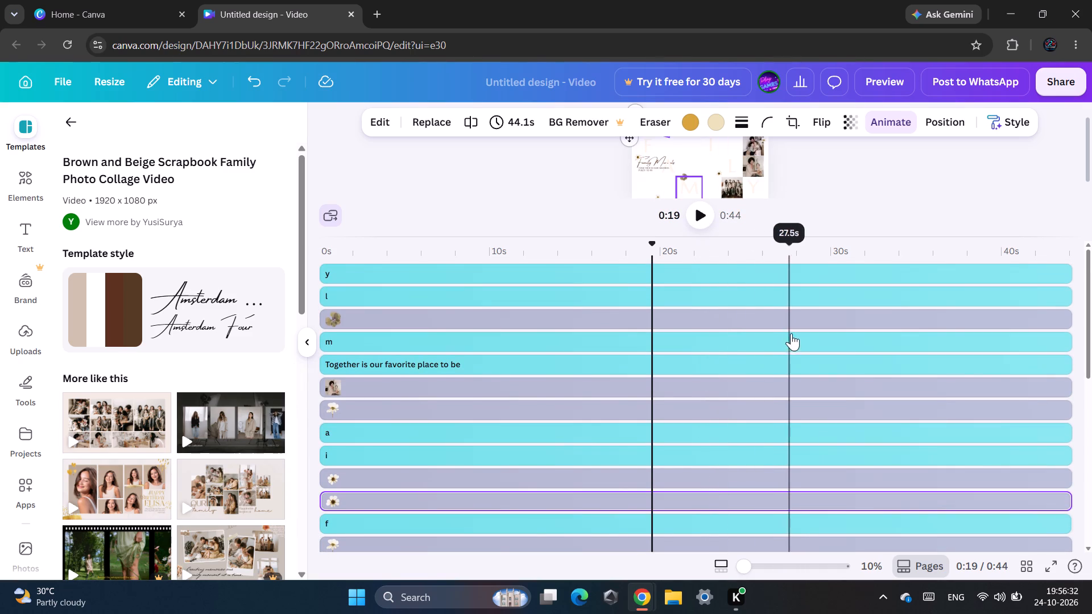
Move text clip m directly above a, and the dried-flower layer between the two daisies above f.
{"action": "left_click_drag", "start_coordinate": [794, 332], "coordinate": [507, 413]}
{"action": "left_click_drag", "start_coordinate": [835, 320], "coordinate": [445, 447]}
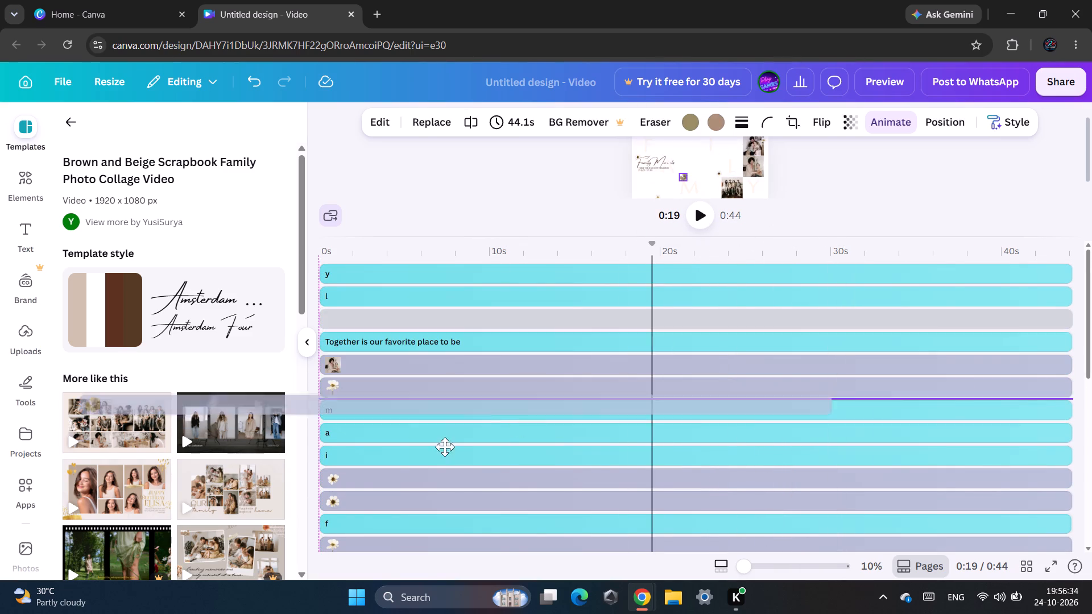
{"action": "left_click_drag", "start_coordinate": [445, 447], "coordinate": [354, 483]}
{"action": "left_click_drag", "start_coordinate": [607, 432], "coordinate": [205, 548]}
Arrange the layers beneath "Together is our favorite place to be" as white flower, l, a, i, m and the couple photo.
{"action": "scroll", "coordinate": [859, 350], "scroll_direction": "down", "scroll_amount": 1}
{"action": "scroll", "coordinate": [859, 350], "scroll_direction": "up", "scroll_amount": 5}
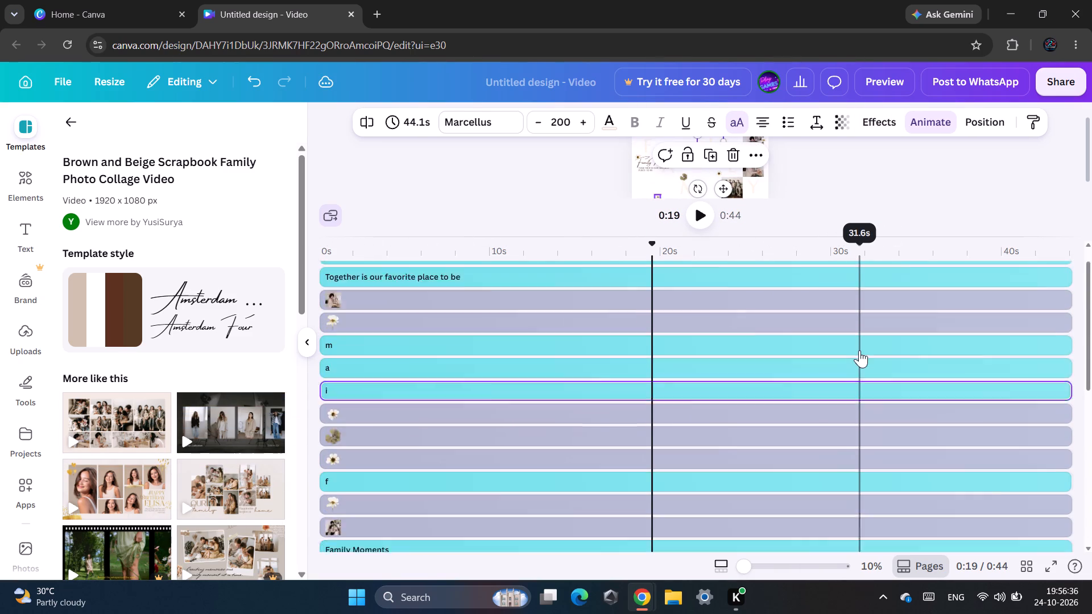
{"action": "left_click_drag", "start_coordinate": [866, 337], "coordinate": [642, 437]}
{"action": "left_click_drag", "start_coordinate": [723, 356], "coordinate": [621, 418]}
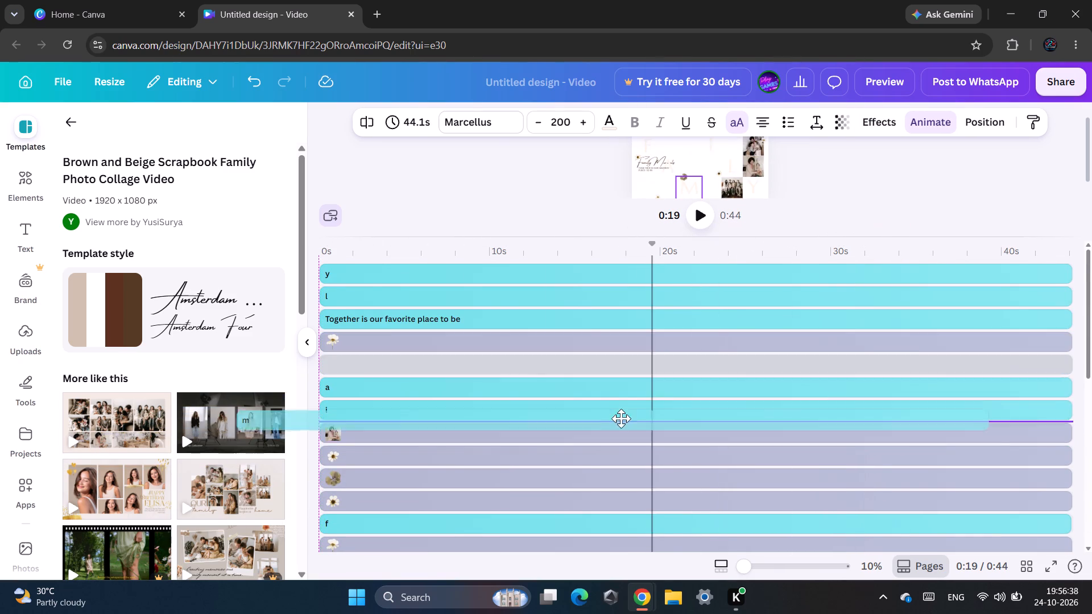
{"action": "left_click_drag", "start_coordinate": [621, 418], "coordinate": [618, 419]}
{"action": "left_click_drag", "start_coordinate": [808, 298], "coordinate": [627, 359]}
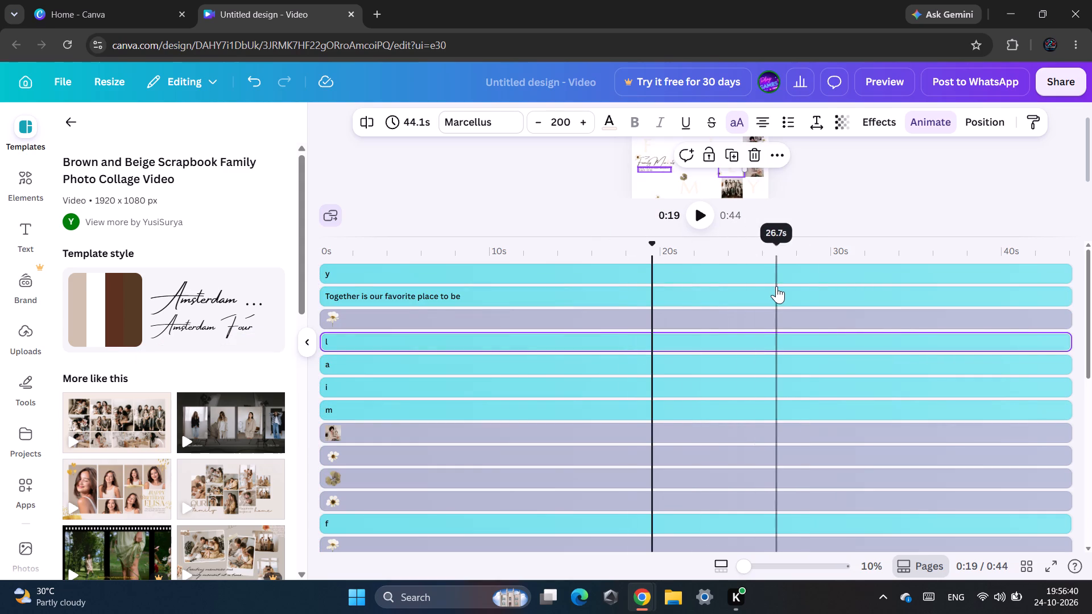
Reorder the layers below y as white flower, m, photo, l, "Together is our favorite place to be" and i, with a directly above f.
{"action": "left_click_drag", "start_coordinate": [776, 290], "coordinate": [601, 404]}
{"action": "left_click_drag", "start_coordinate": [761, 373], "coordinate": [420, 449]}
{"action": "left_click_drag", "start_coordinate": [722, 323], "coordinate": [446, 430]}
{"action": "left_click_drag", "start_coordinate": [775, 341], "coordinate": [421, 429]}
{"action": "left_click_drag", "start_coordinate": [768, 312], "coordinate": [336, 513]}
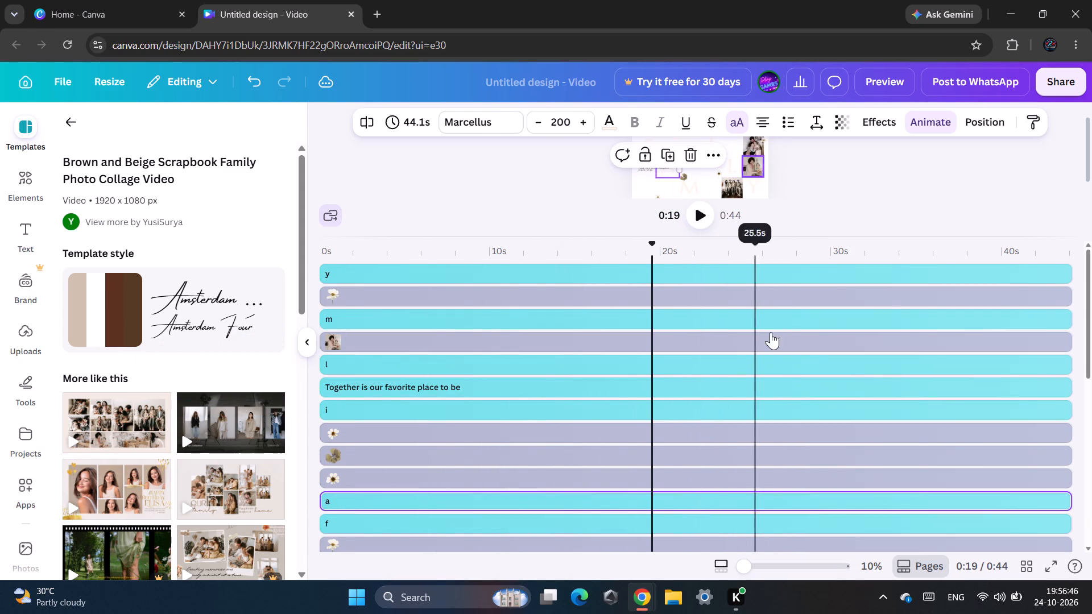
Move the photo layer between text clips m and l down to directly below text clip f.
{"action": "left_click_drag", "start_coordinate": [783, 337], "coordinate": [495, 493]}
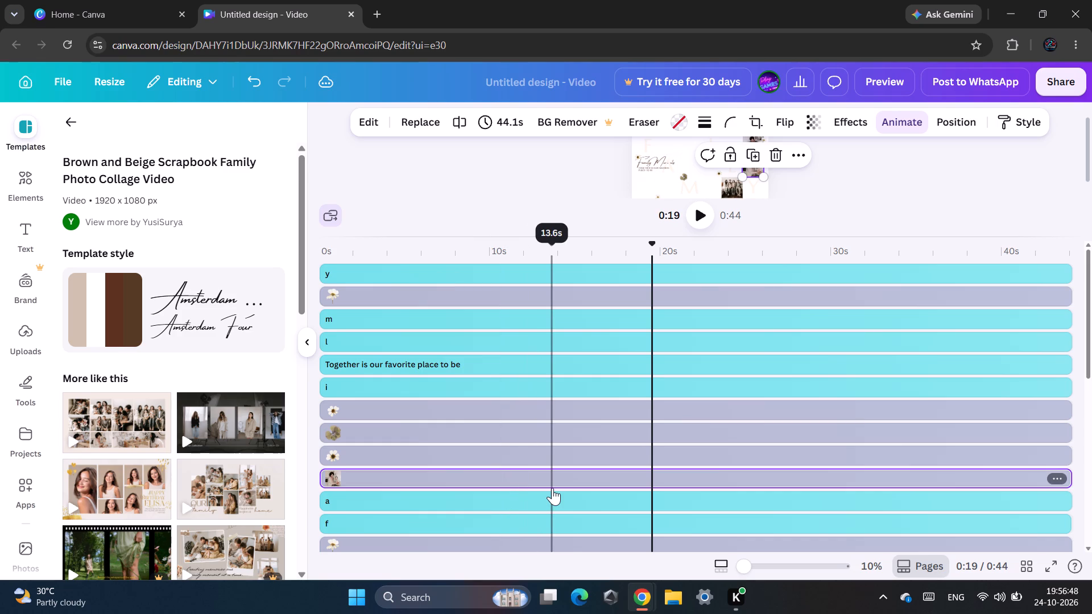
{"action": "left_click_drag", "start_coordinate": [552, 488], "coordinate": [534, 526]}
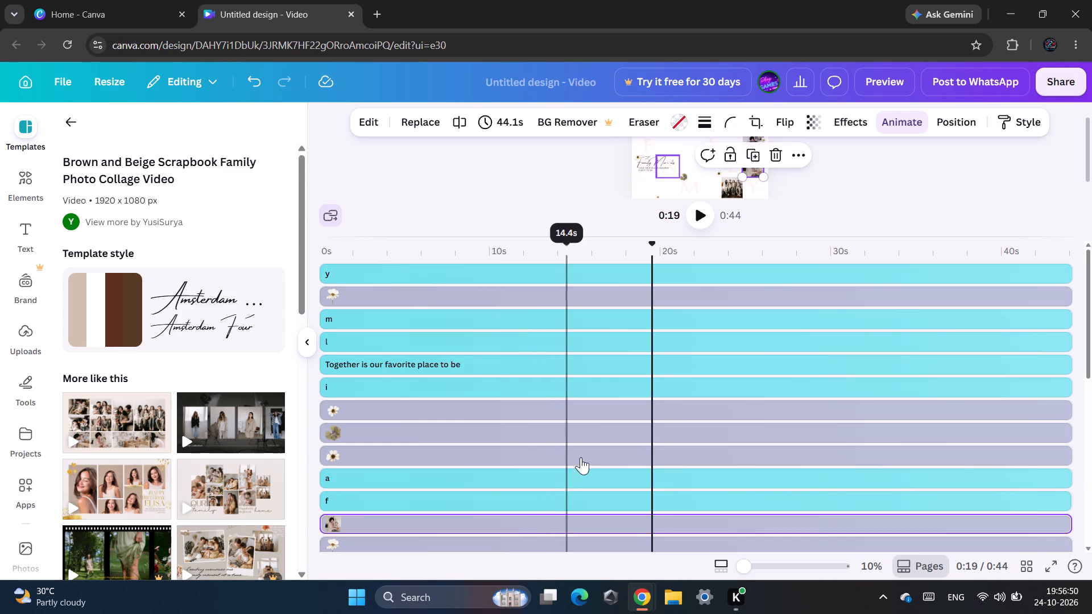
Arrange the layers between the top white flower and text clip a as i, "Together is our favorite place to be", dried flower, two daisies, l and m.
{"action": "left_click_drag", "start_coordinate": [800, 323], "coordinate": [715, 442]}
{"action": "left_click_drag", "start_coordinate": [816, 330], "coordinate": [665, 536]}
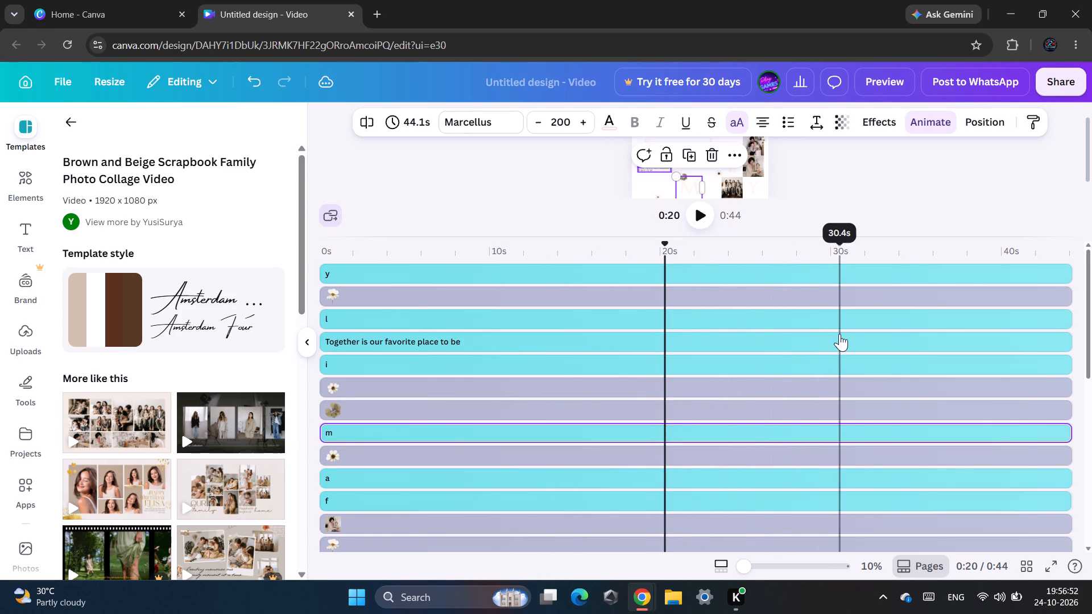
{"action": "left_click_drag", "start_coordinate": [839, 334], "coordinate": [743, 429]}
{"action": "left_click_drag", "start_coordinate": [857, 320], "coordinate": [677, 455]}
{"action": "left_click_drag", "start_coordinate": [772, 360], "coordinate": [657, 439]}
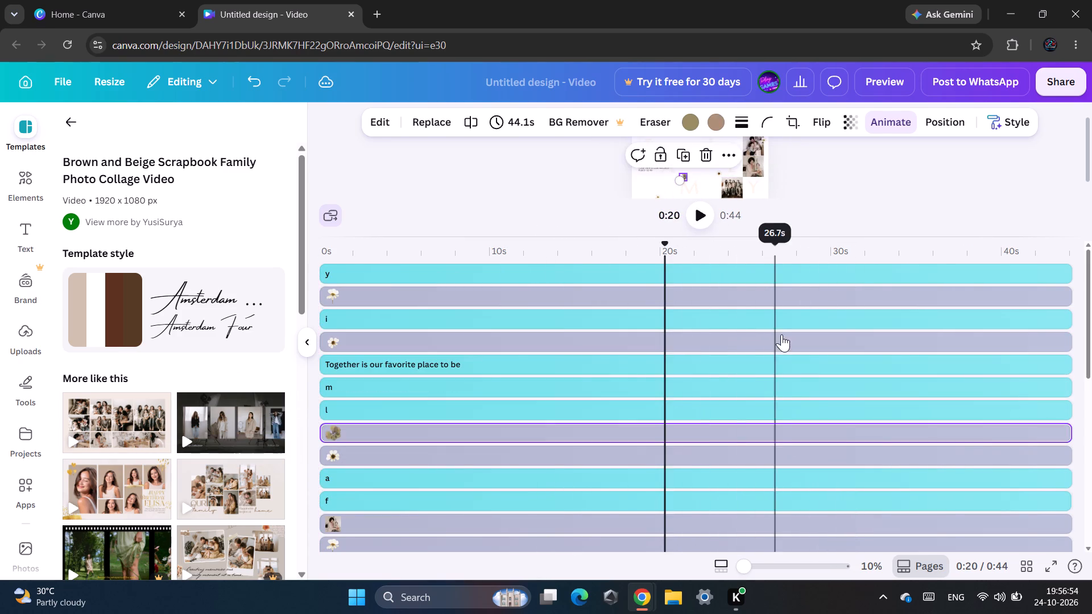
{"action": "left_click_drag", "start_coordinate": [771, 349], "coordinate": [647, 449]}
{"action": "left_click_drag", "start_coordinate": [711, 379], "coordinate": [610, 474]}
{"action": "left_click_drag", "start_coordinate": [701, 366], "coordinate": [607, 476]}
{"action": "left_click_drag", "start_coordinate": [667, 405], "coordinate": [605, 465]}
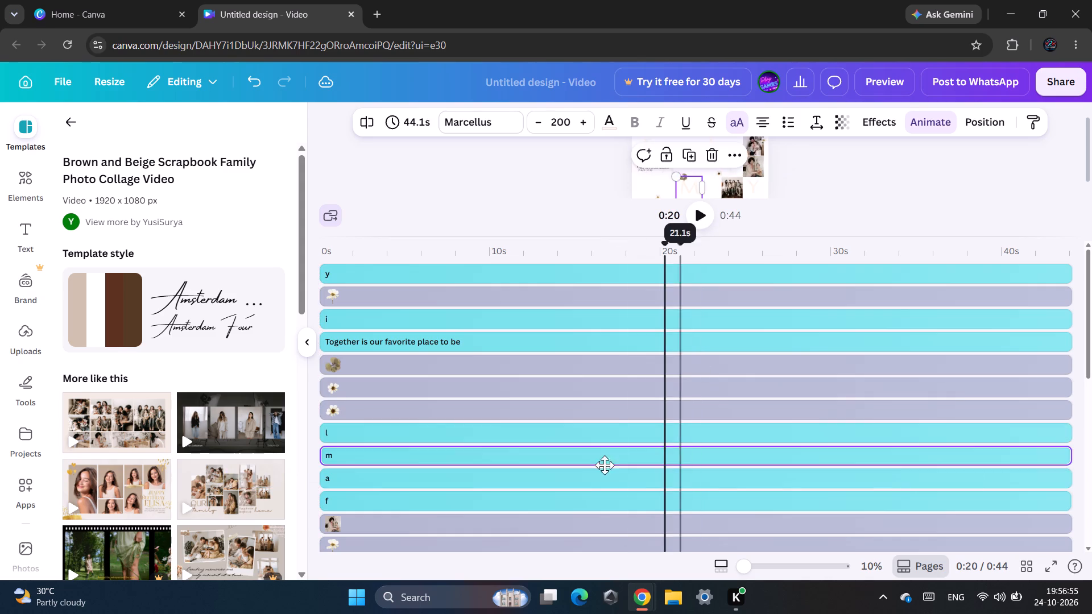
Move the lower of the two adjacent daisies directly below text clip m, and text clip a directly below f.
{"action": "left_click_drag", "start_coordinate": [605, 465], "coordinate": [581, 487]}
{"action": "left_click_drag", "start_coordinate": [630, 448], "coordinate": [570, 513]}
{"action": "left_click_drag", "start_coordinate": [663, 436], "coordinate": [568, 564]}
{"action": "left_click_drag", "start_coordinate": [762, 470], "coordinate": [613, 569]}
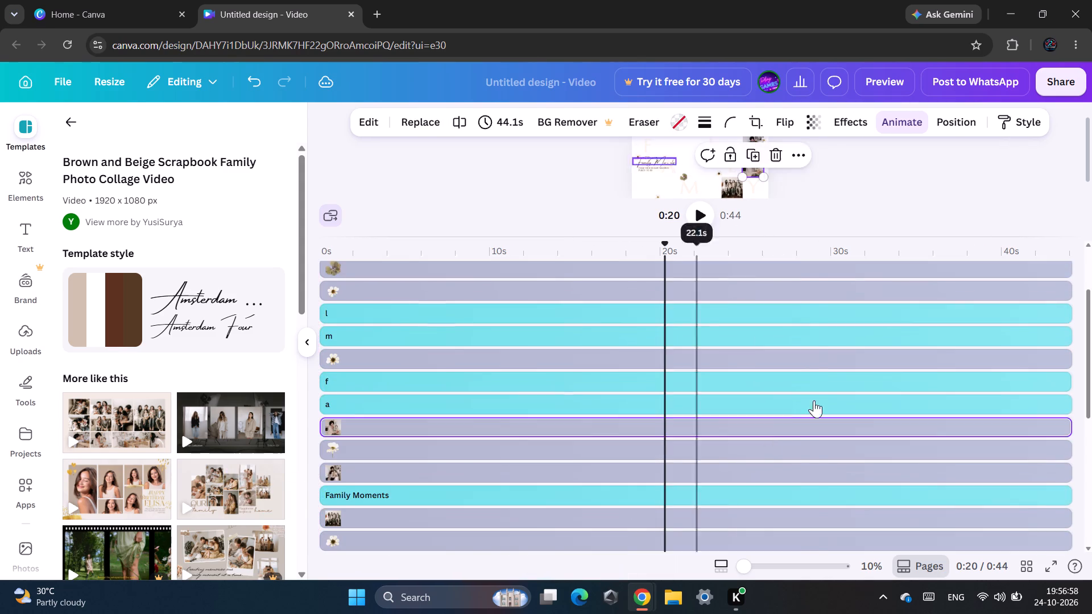
Move the white flower layer between the two photo clips down to directly below the lowest daisy clip.
{"action": "left_click_drag", "start_coordinate": [780, 446], "coordinate": [631, 541]}
Extend the photo clip directly below the moved white flower to end at 44.1 s.
{"action": "scroll", "coordinate": [708, 438], "scroll_direction": "up", "scroll_amount": 3}
{"action": "scroll", "coordinate": [708, 438], "scroll_direction": "down", "scroll_amount": 2}
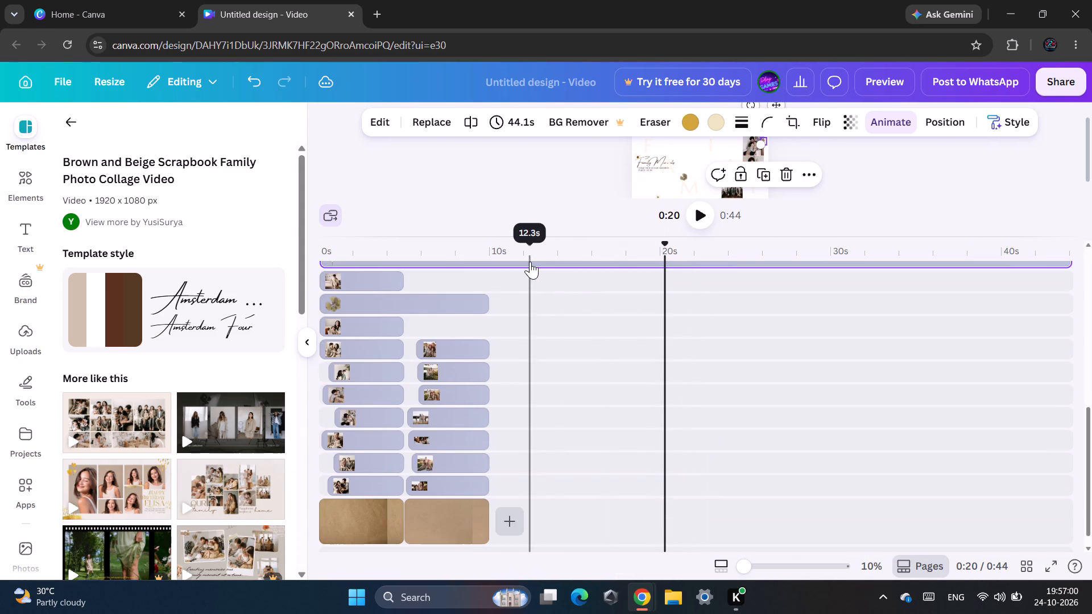
{"action": "scroll", "coordinate": [527, 263], "scroll_direction": "up", "scroll_amount": 1}
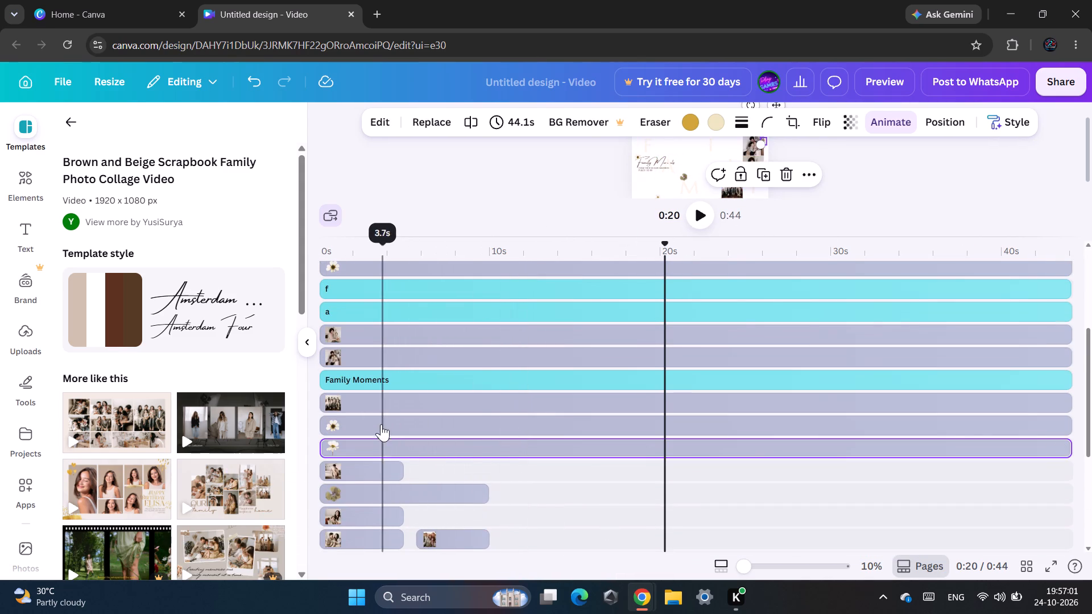
{"action": "left_click_drag", "start_coordinate": [390, 471], "coordinate": [1066, 613]}
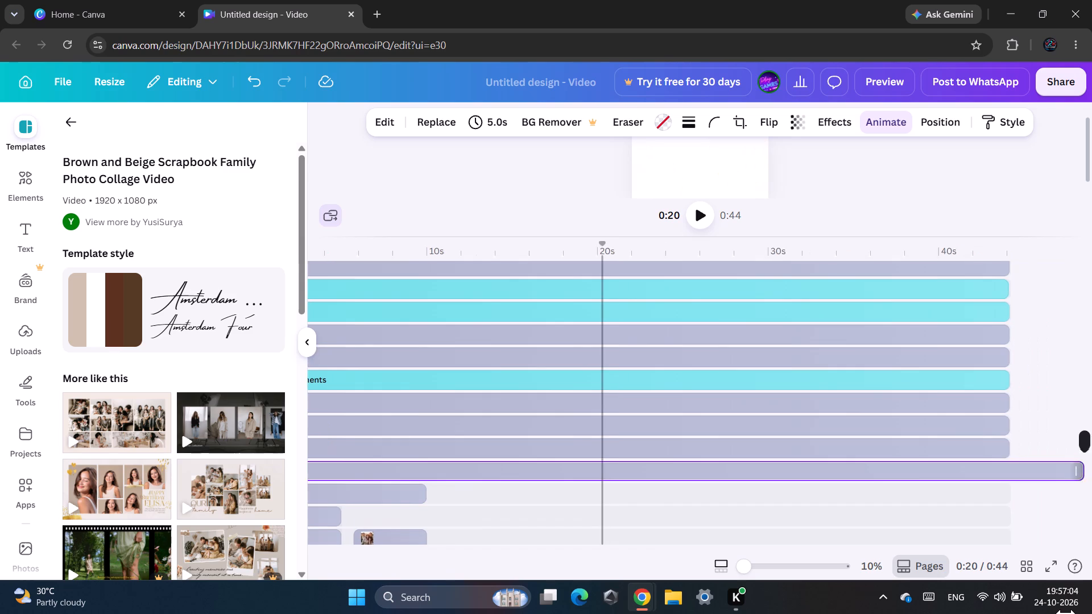
{"action": "left_click_drag", "start_coordinate": [1066, 613], "coordinate": [1057, 609]}
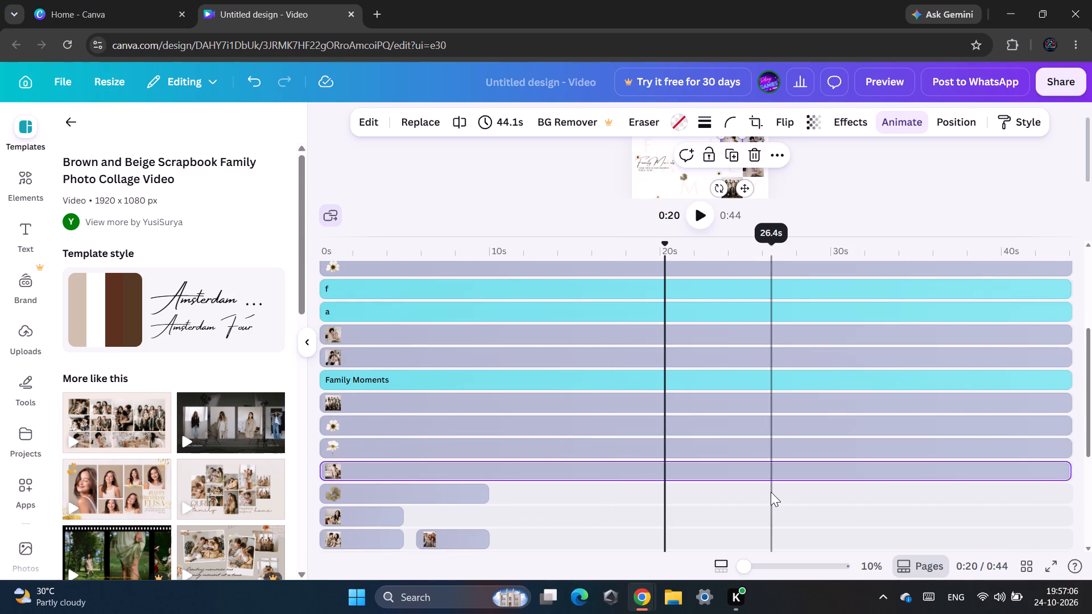
Extend the dried flower clip to end at 44.2 s and the first photo clips of the two rows below it to 44.1 s.
{"action": "scroll", "coordinate": [771, 492], "scroll_direction": "down", "scroll_amount": 1}
{"action": "left_click_drag", "start_coordinate": [482, 305], "coordinate": [533, 317]}
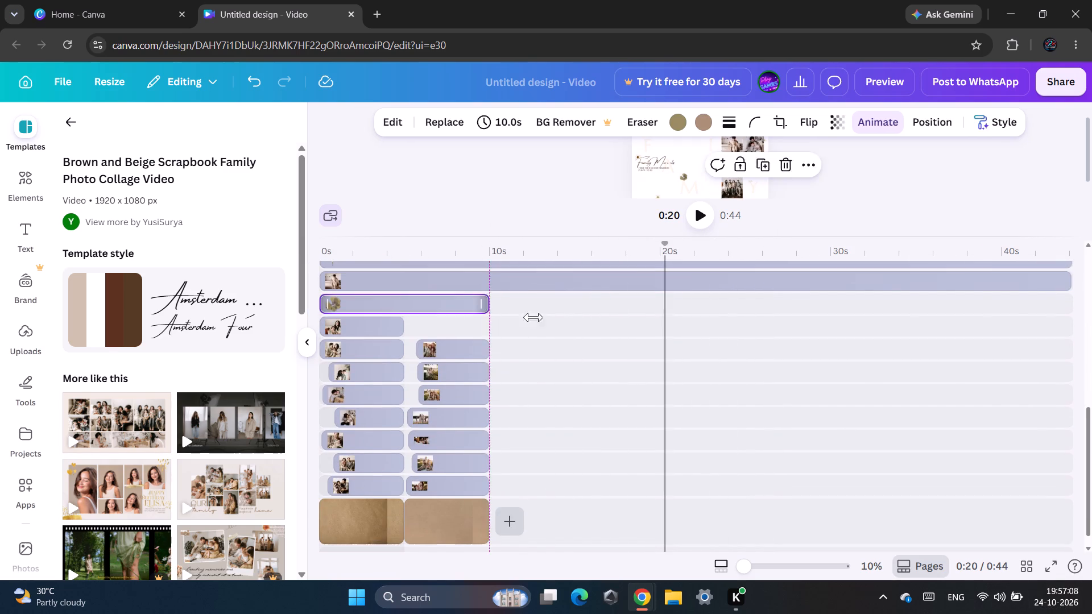
{"action": "left_click_drag", "start_coordinate": [533, 317], "coordinate": [1066, 403]}
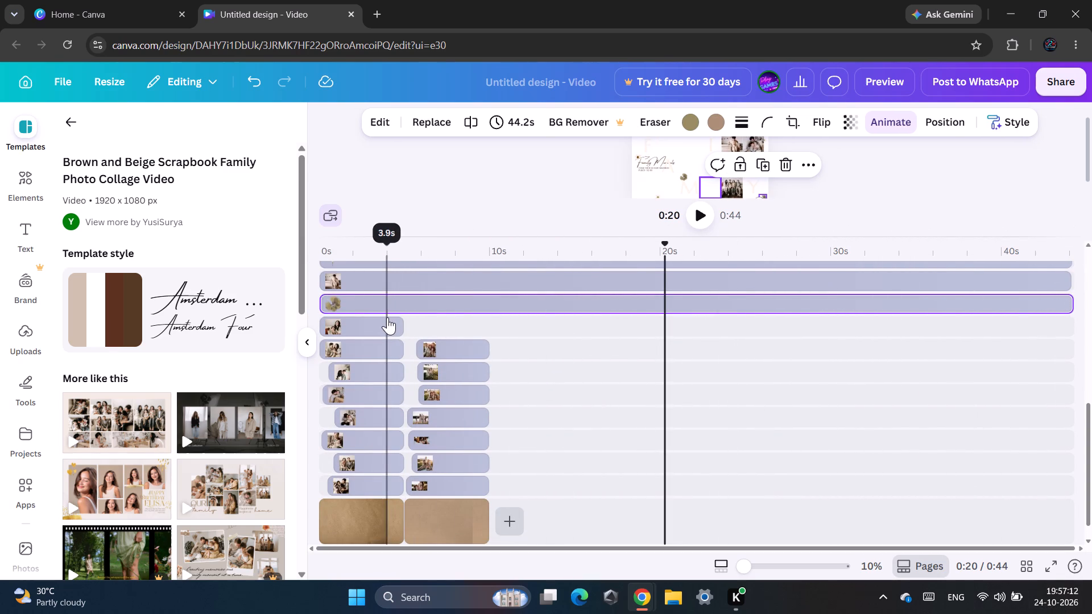
{"action": "left_click_drag", "start_coordinate": [394, 322], "coordinate": [591, 361]}
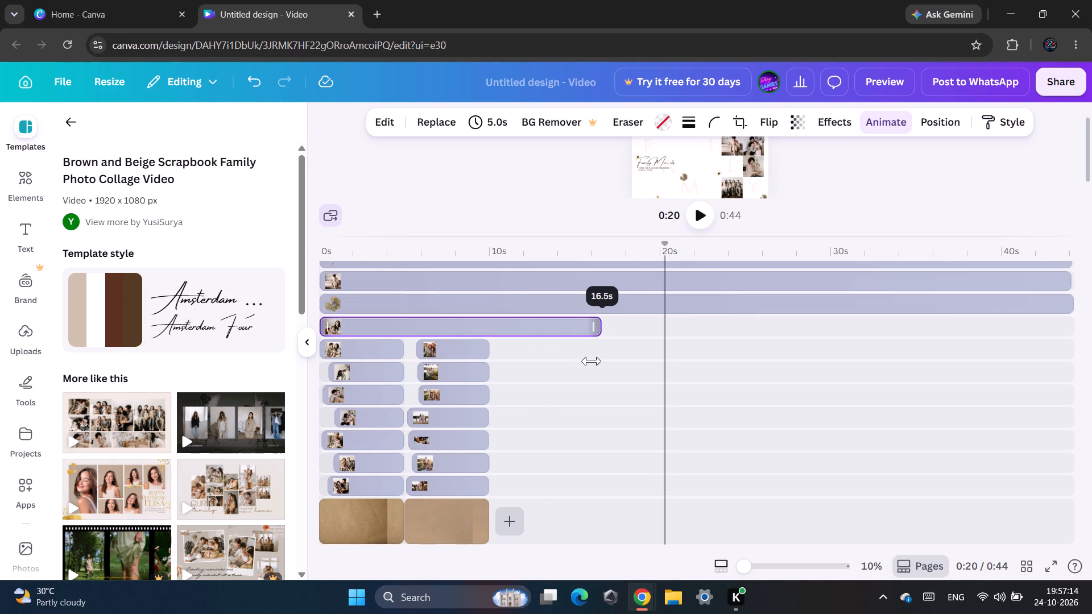
{"action": "left_click_drag", "start_coordinate": [591, 361], "coordinate": [1061, 374]}
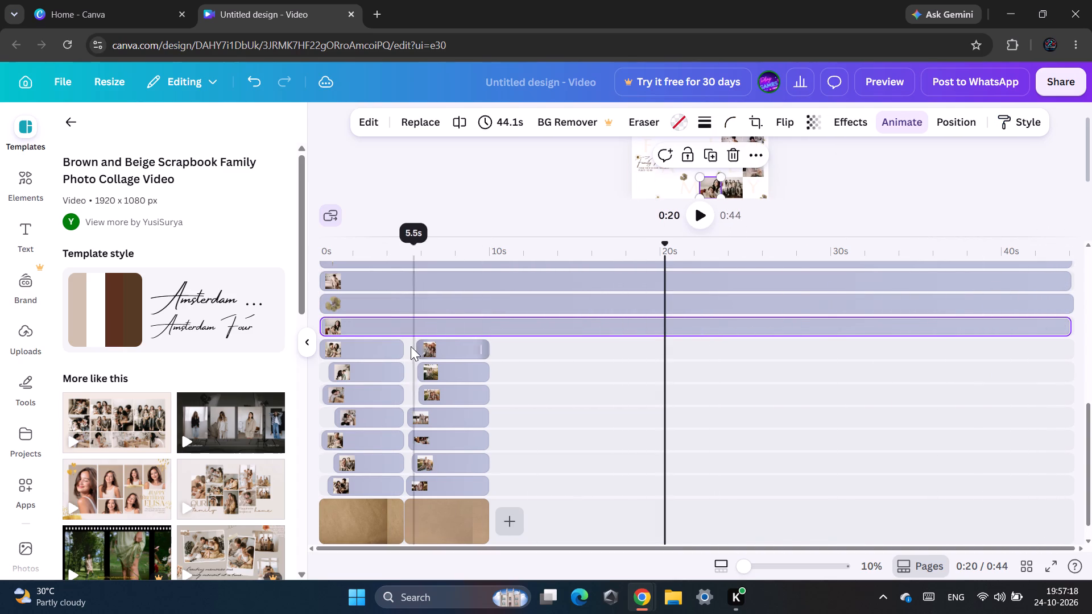
{"action": "left_click_drag", "start_coordinate": [395, 347], "coordinate": [1057, 351]}
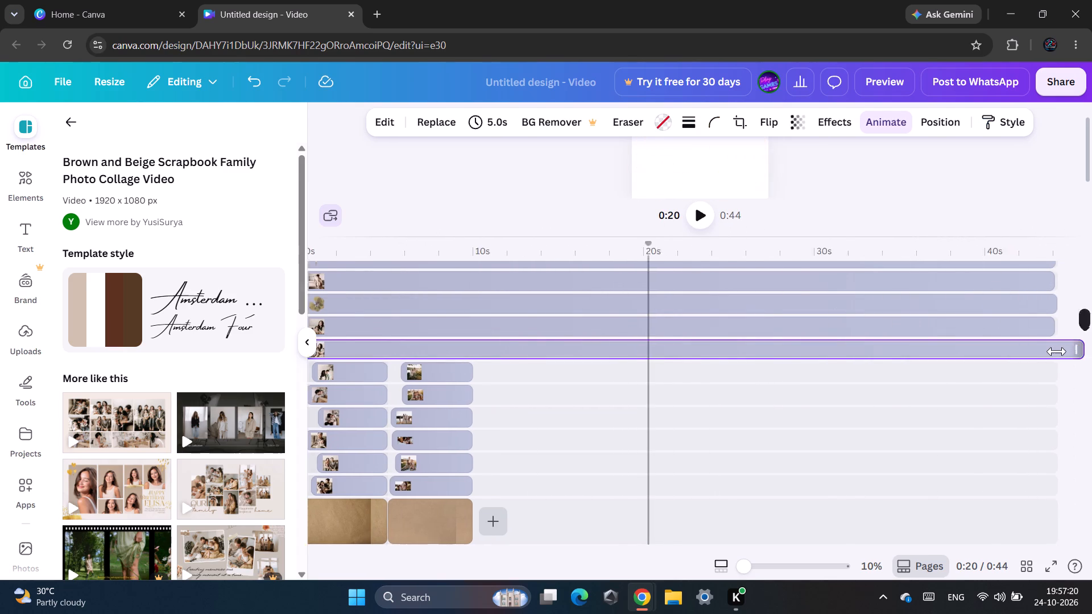
{"action": "left_click_drag", "start_coordinate": [1057, 351], "coordinate": [1062, 352]}
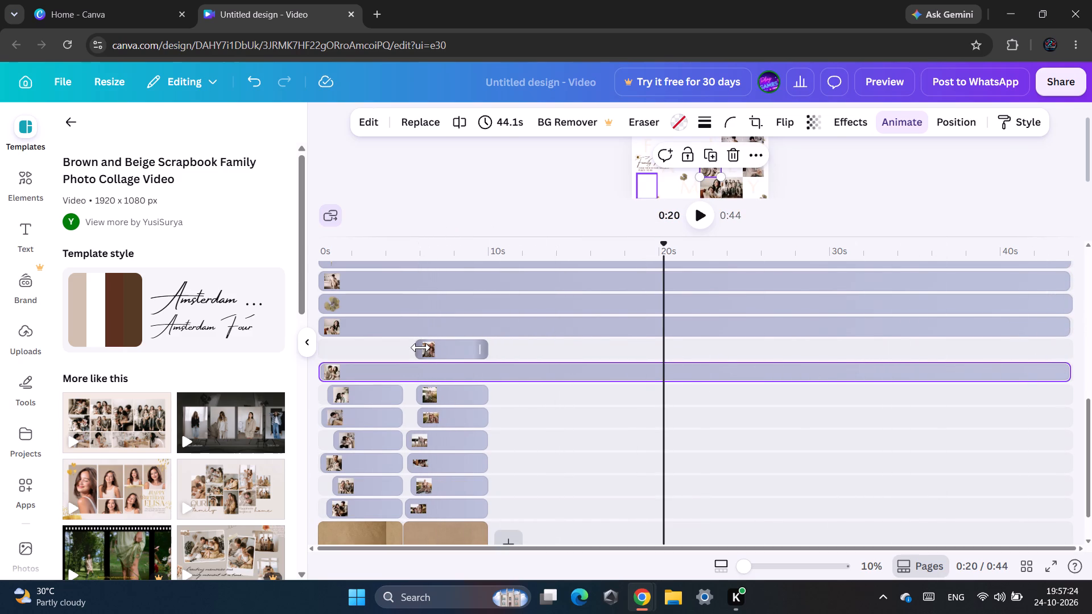
Stretch the short photo clip directly above the last extended one to start near 0 s and last 44.0 s.
{"action": "left_click_drag", "start_coordinate": [421, 347], "coordinate": [326, 334]}
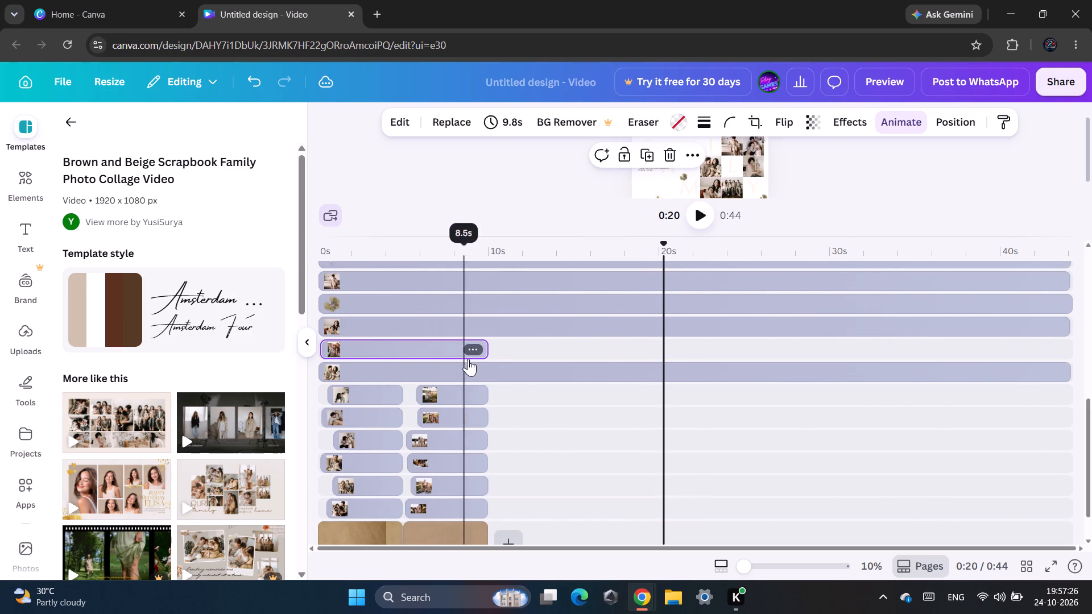
{"action": "left_click_drag", "start_coordinate": [476, 348], "coordinate": [887, 337]}
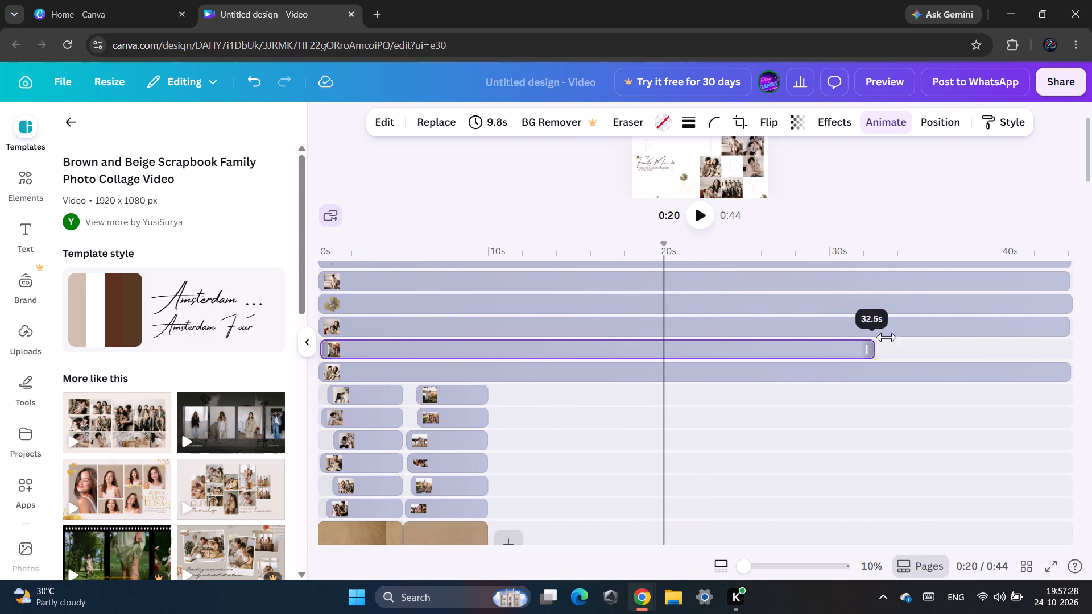
{"action": "left_click_drag", "start_coordinate": [887, 337], "coordinate": [1059, 324]}
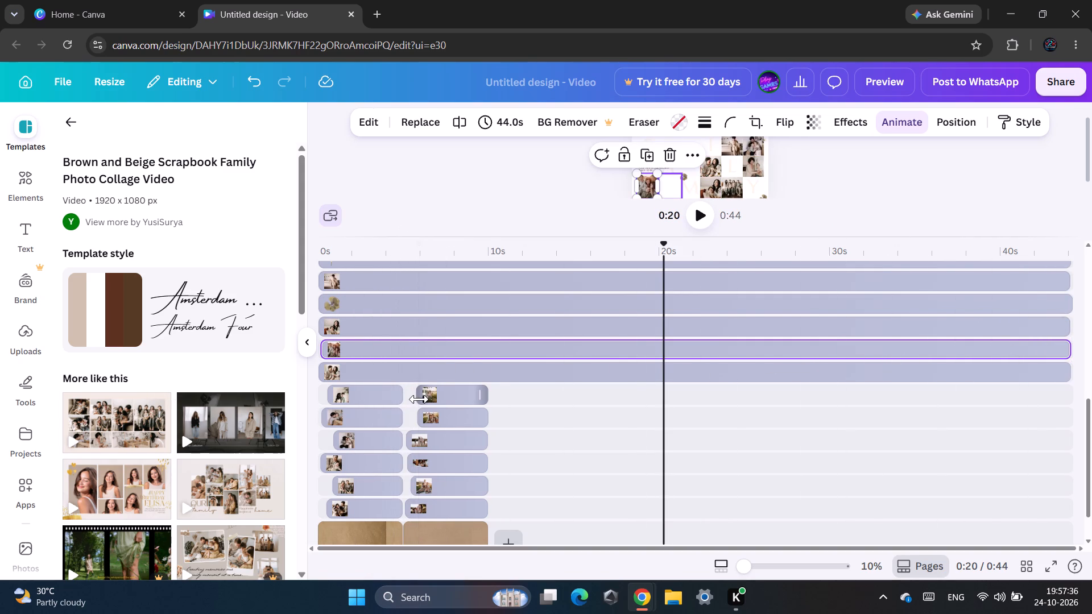
Stretch the starts of the six remaining photo clips ending at 10 s, and the topmost one ending at 5 s, back to 0 s.
{"action": "left_click_drag", "start_coordinate": [420, 398], "coordinate": [189, 375]}
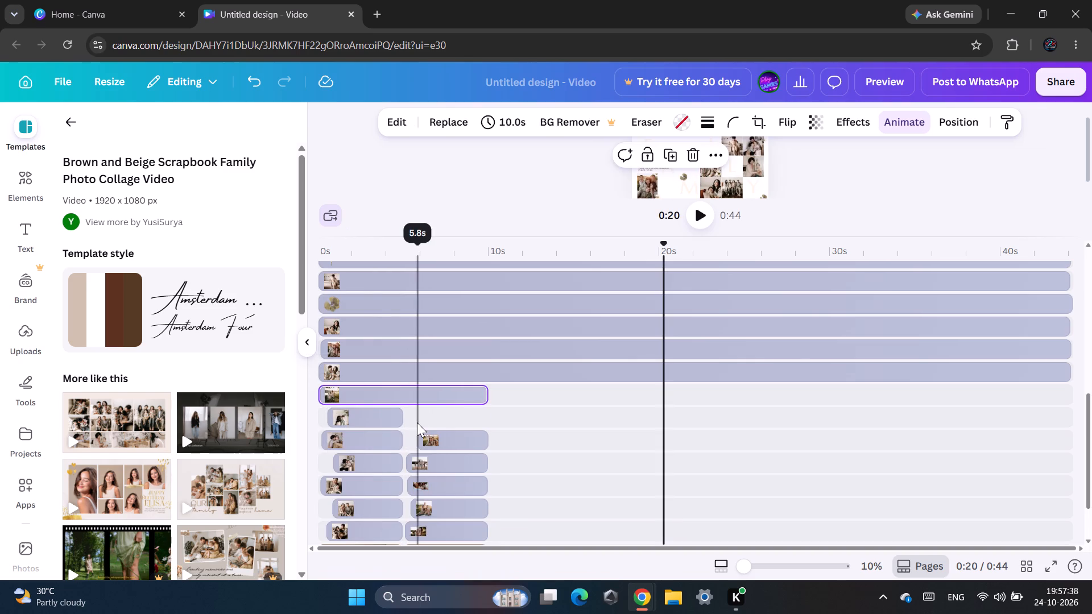
{"action": "left_click_drag", "start_coordinate": [331, 417], "coordinate": [254, 420]}
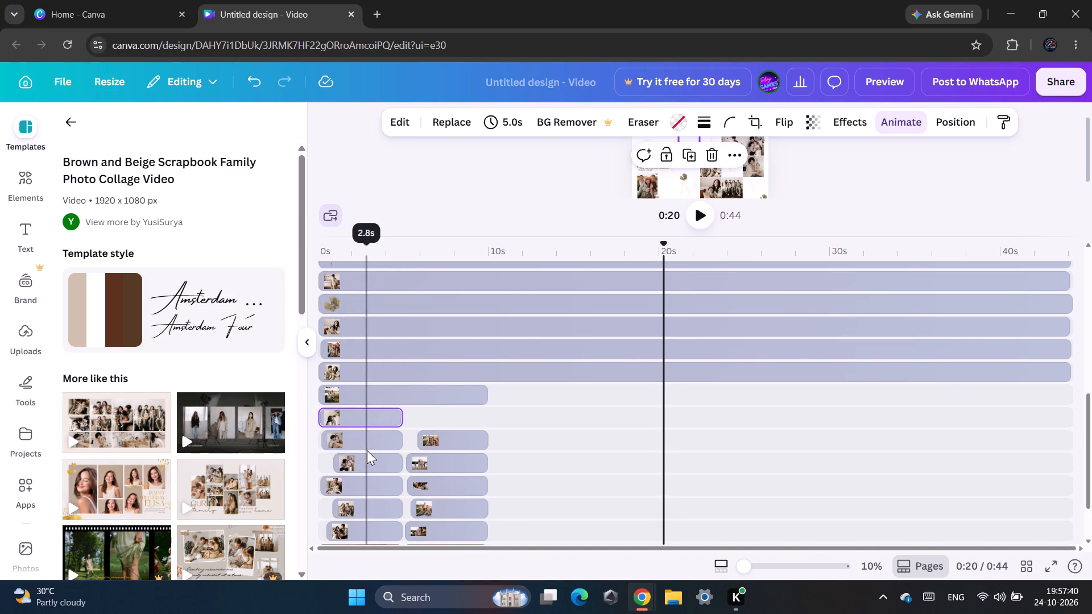
{"action": "left_click_drag", "start_coordinate": [427, 439], "coordinate": [140, 449]}
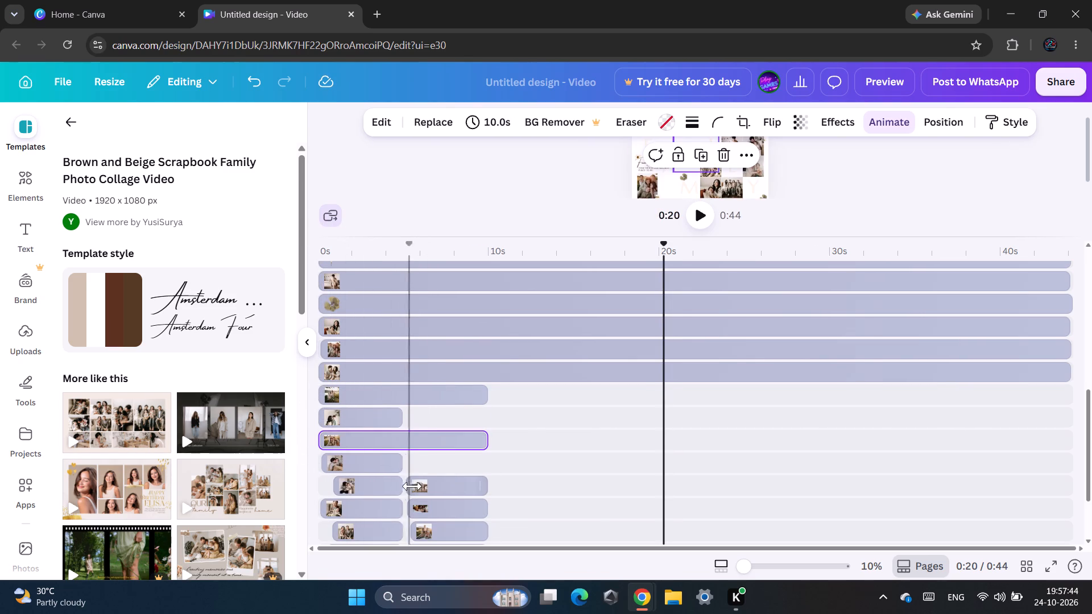
{"action": "left_click_drag", "start_coordinate": [415, 486], "coordinate": [119, 500]}
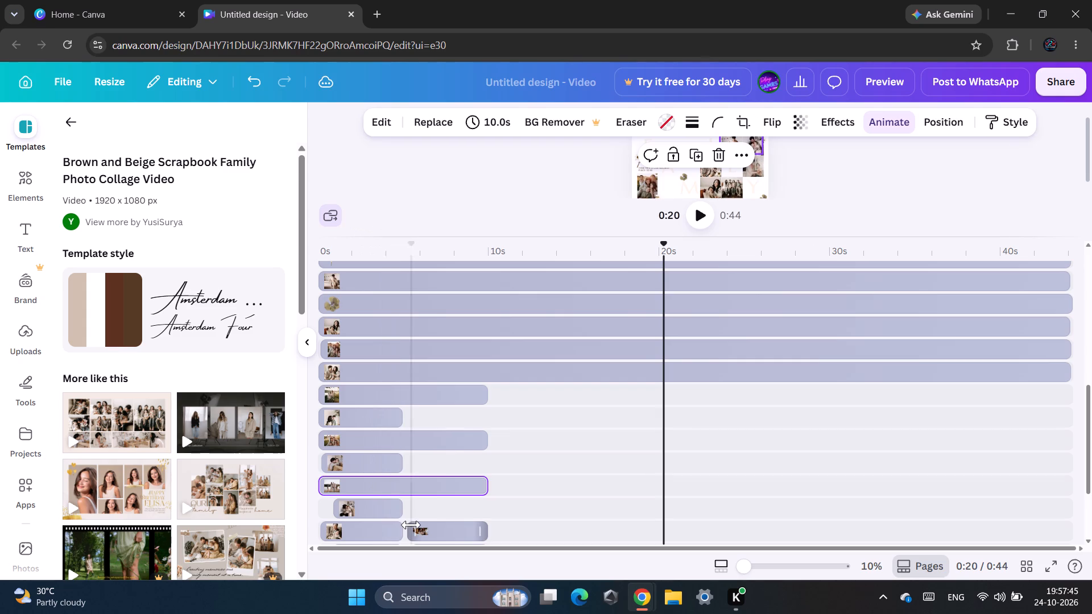
{"action": "left_click_drag", "start_coordinate": [413, 528], "coordinate": [125, 524]}
{"action": "scroll", "coordinate": [412, 510], "scroll_direction": "down", "scroll_amount": 1}
{"action": "left_click_drag", "start_coordinate": [415, 442], "coordinate": [117, 476]}
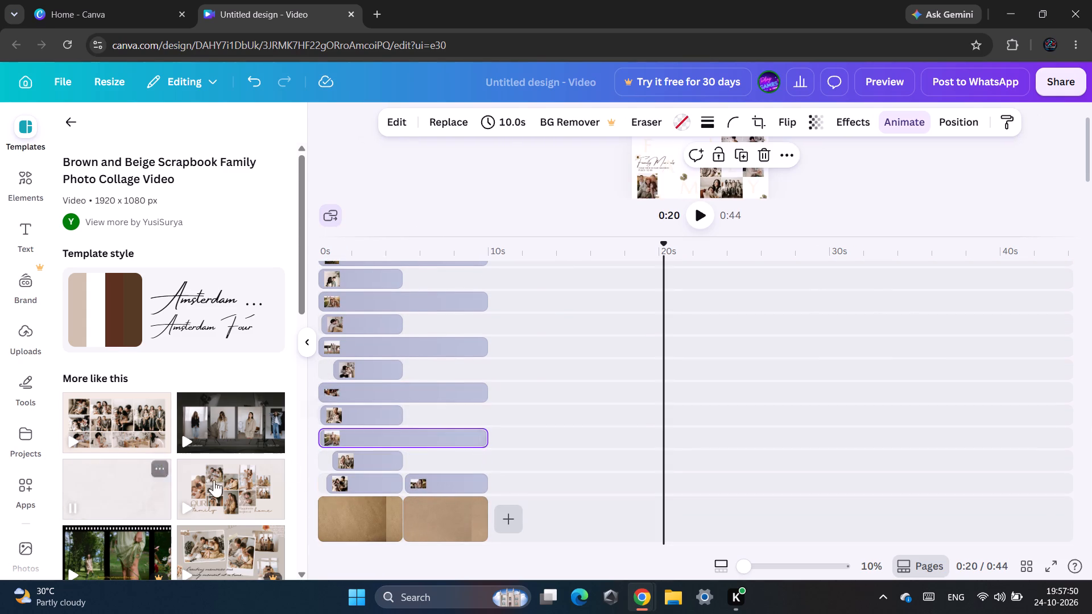
{"action": "left_click_drag", "start_coordinate": [418, 483], "coordinate": [44, 512]}
Stretch the starts of the remaining five photo clips ending at 5 s back to 0 s, working upward from the lowest.
{"action": "left_click_drag", "start_coordinate": [327, 511], "coordinate": [320, 509]}
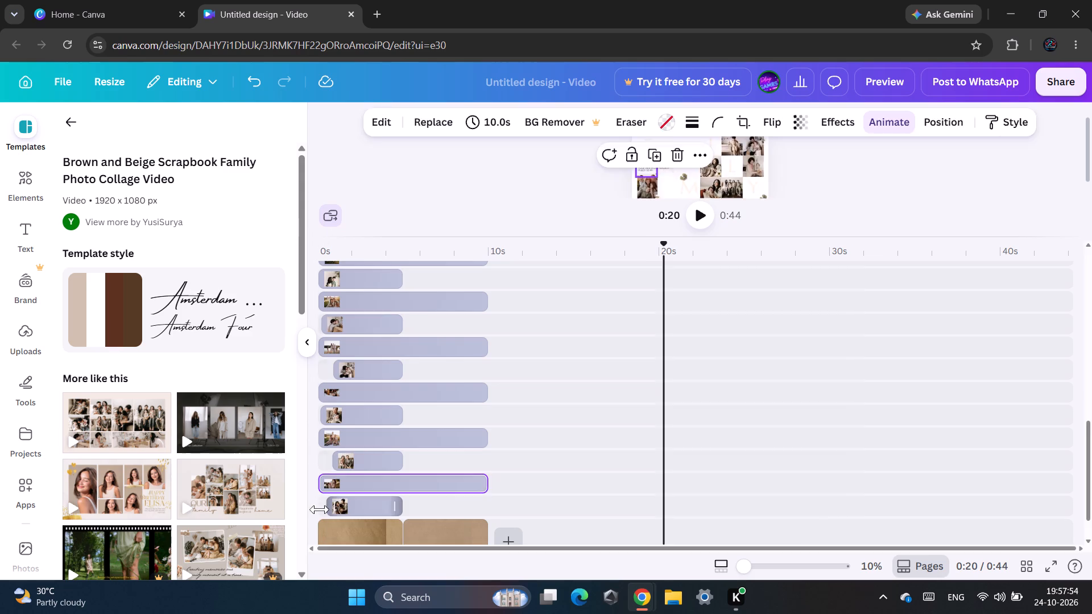
{"action": "left_click_drag", "start_coordinate": [320, 509], "coordinate": [281, 506]}
{"action": "left_click_drag", "start_coordinate": [336, 460], "coordinate": [218, 483]}
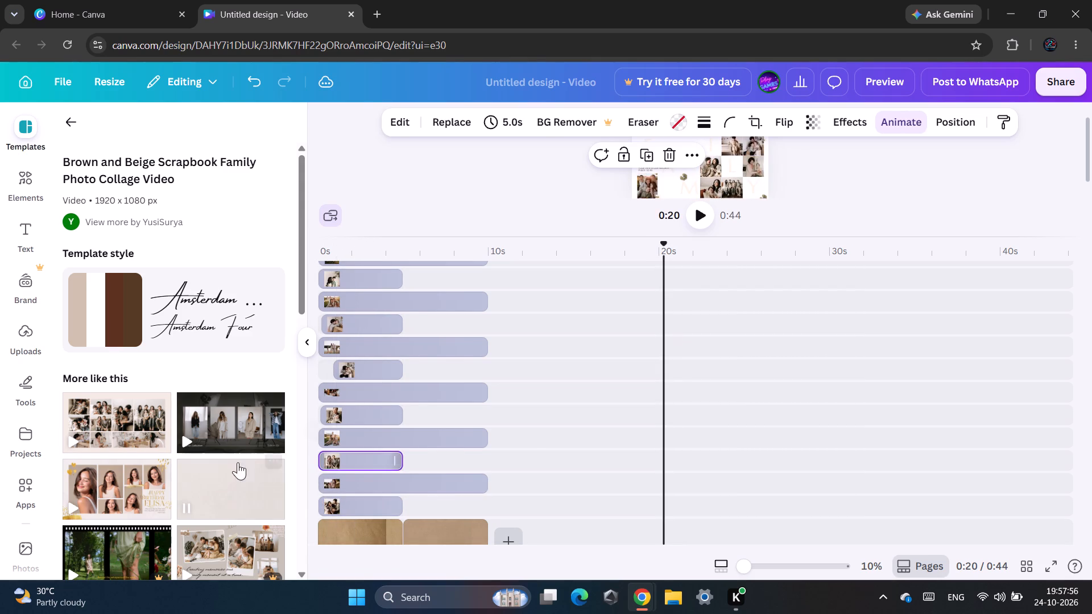
{"action": "left_click_drag", "start_coordinate": [322, 410], "coordinate": [263, 420]}
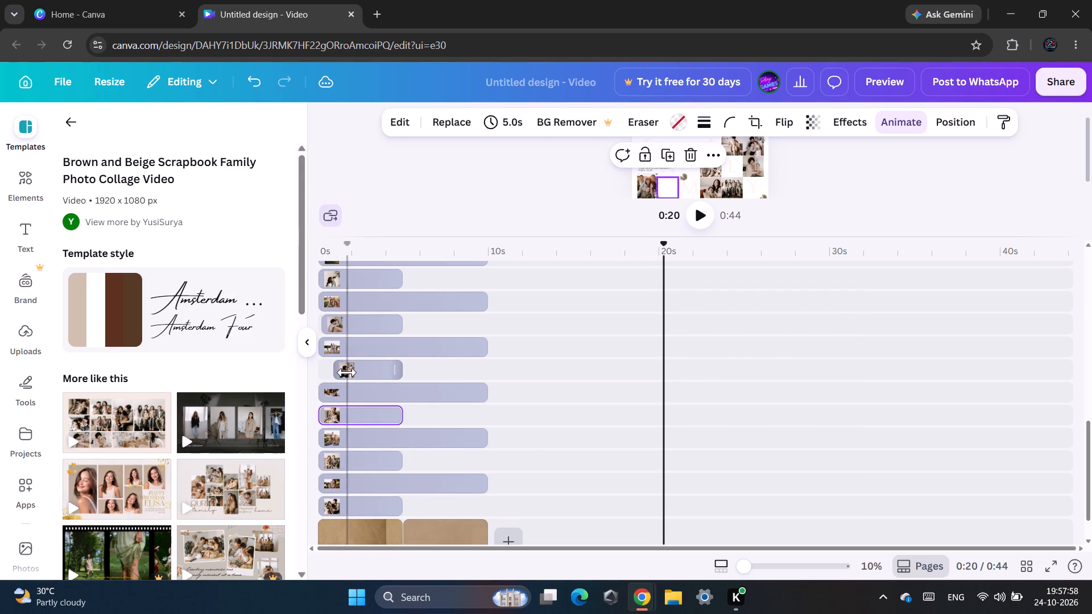
{"action": "left_click_drag", "start_coordinate": [342, 372], "coordinate": [288, 375]}
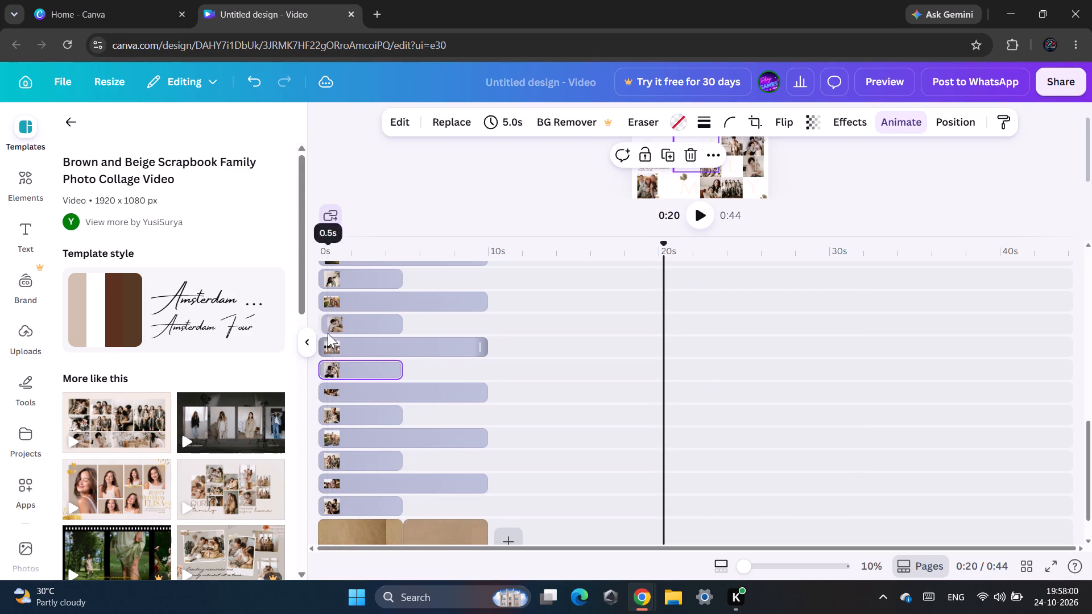
{"action": "left_click_drag", "start_coordinate": [326, 328], "coordinate": [266, 330]}
Extend the topmost 10-second photo clip to end at 44.3 s and the 5-second photo clip directly below it to 44.1 s.
{"action": "scroll", "coordinate": [375, 332], "scroll_direction": "up", "scroll_amount": 1}
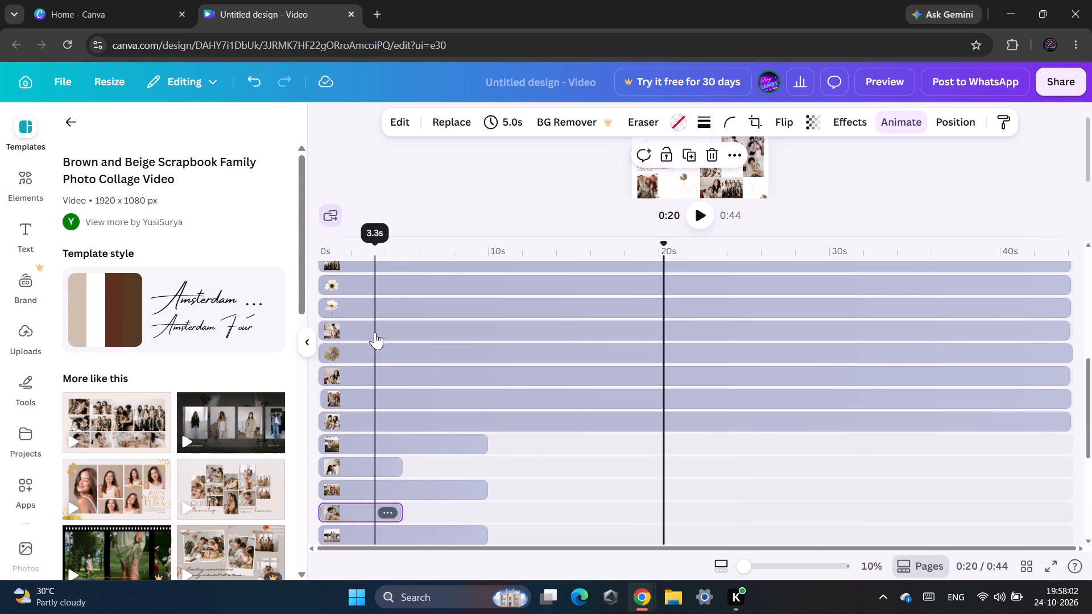
{"action": "left_click_drag", "start_coordinate": [481, 449], "coordinate": [638, 478]}
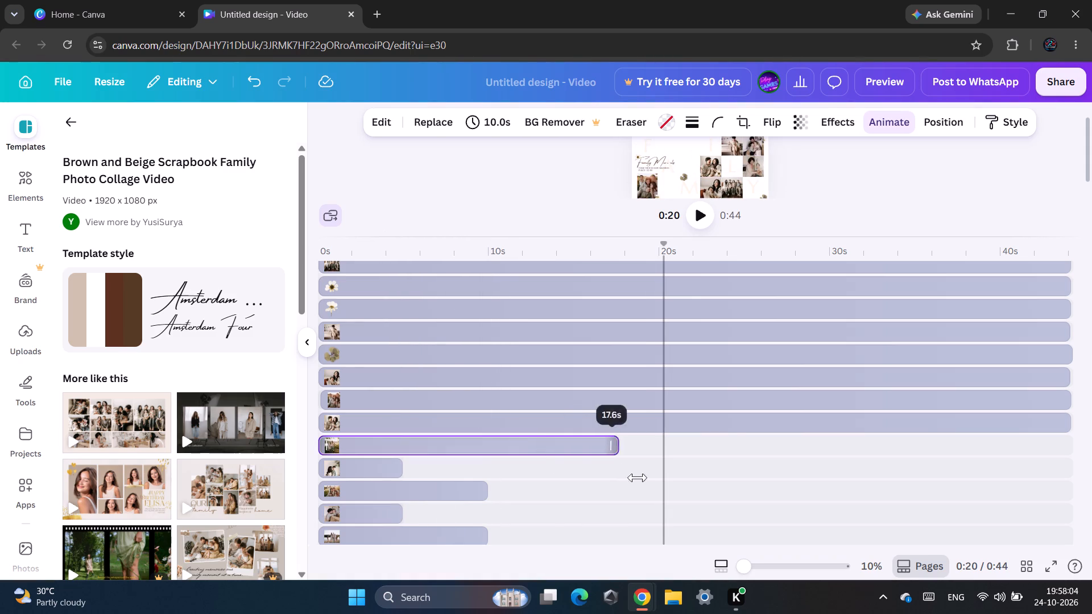
{"action": "left_click_drag", "start_coordinate": [638, 478], "coordinate": [1043, 461]}
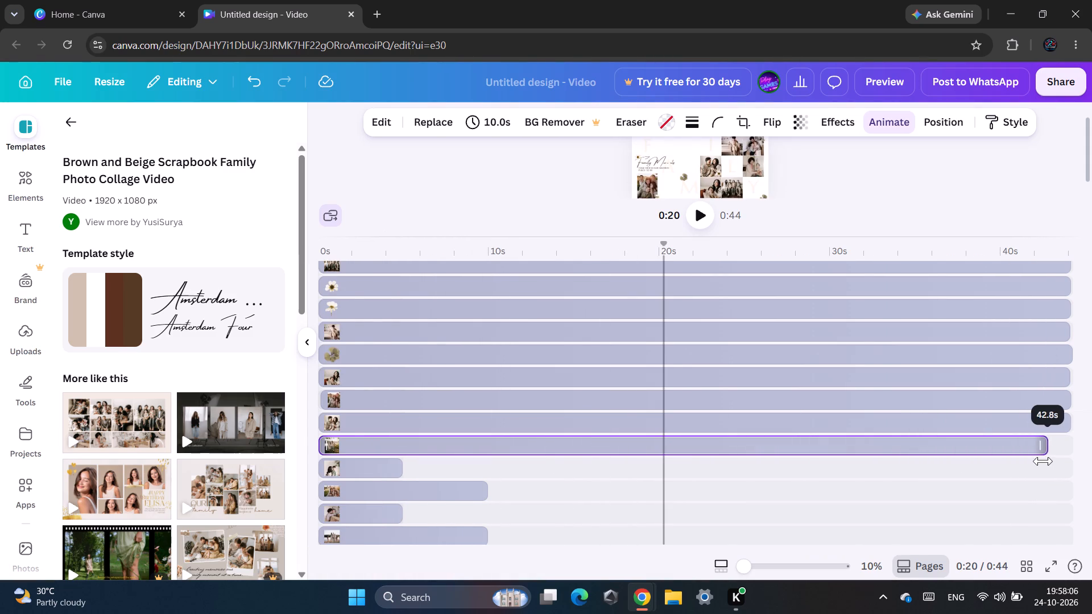
{"action": "left_click_drag", "start_coordinate": [1043, 461], "coordinate": [1067, 460]}
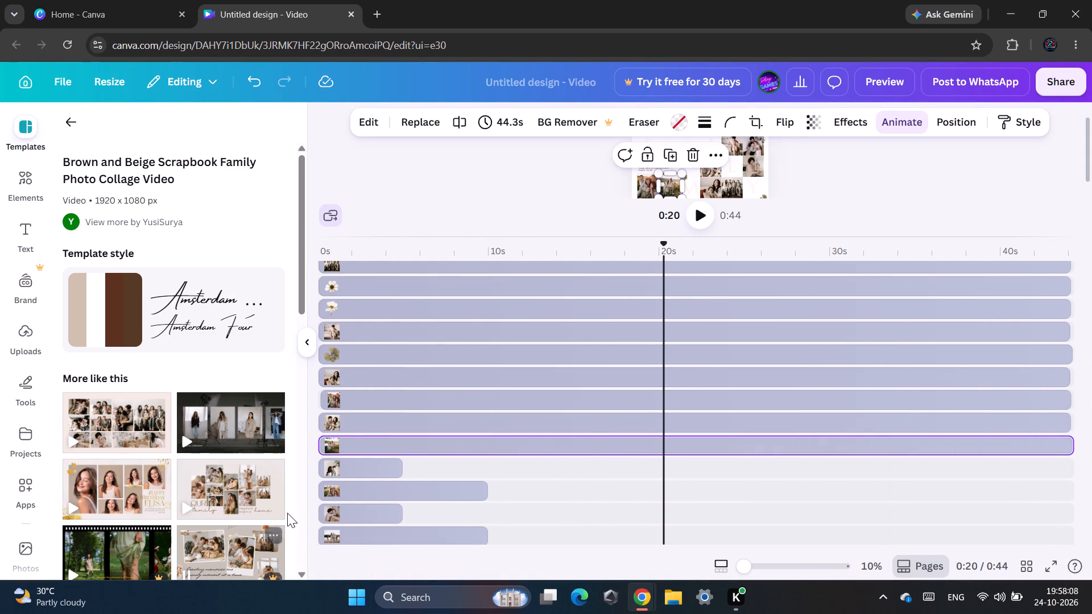
{"action": "left_click_drag", "start_coordinate": [391, 466], "coordinate": [826, 467]}
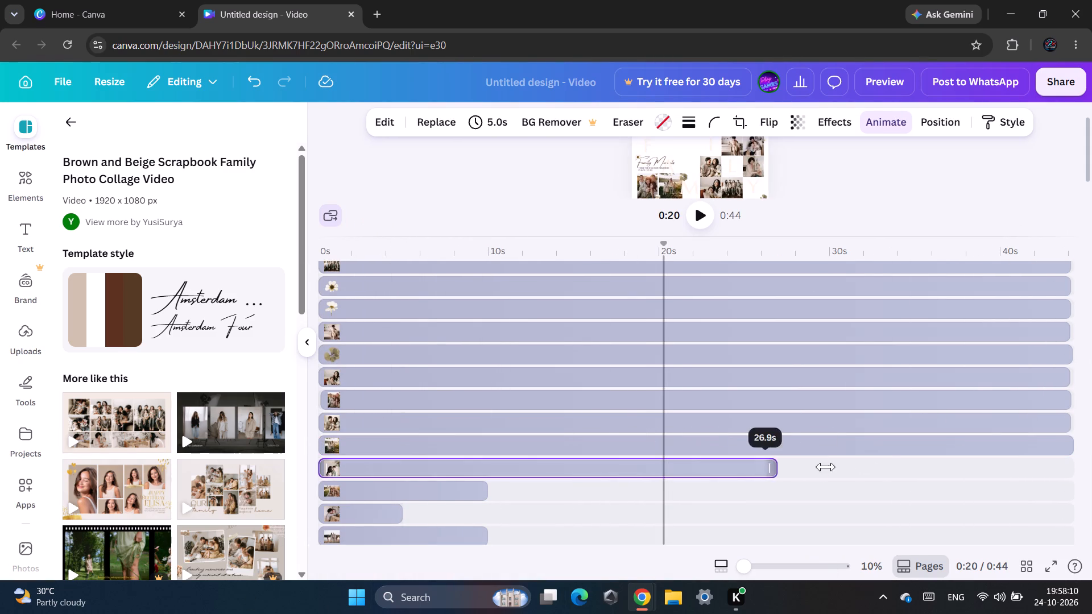
{"action": "left_click_drag", "start_coordinate": [826, 467], "coordinate": [1056, 450]}
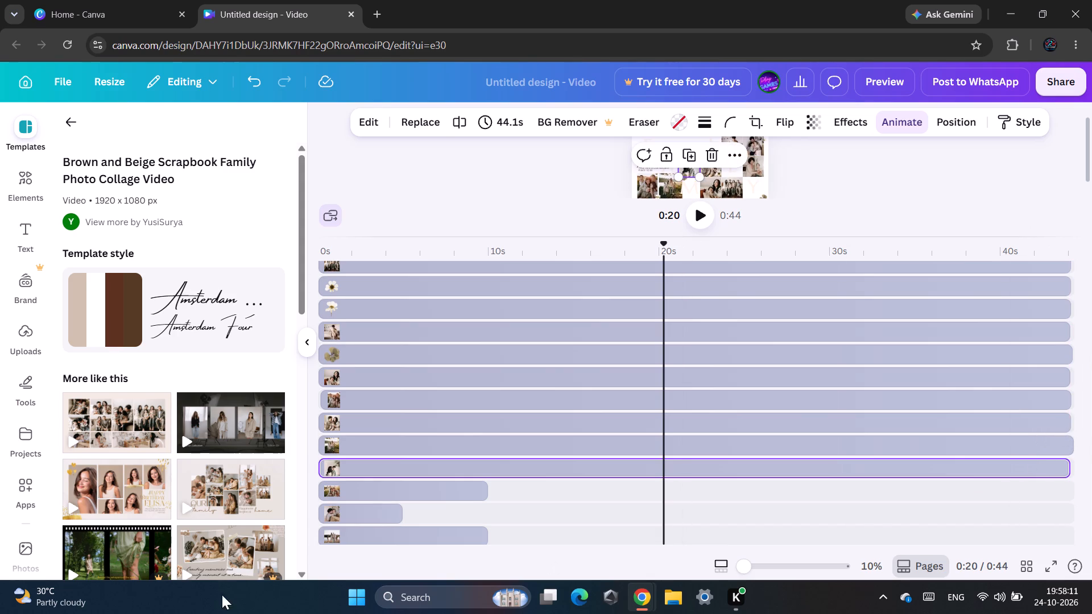
Extend the next three short photo clips down the timeline to end at 44.1 s, 44.1 s and 44.2 s.
{"action": "left_click_drag", "start_coordinate": [483, 493], "coordinate": [801, 435]}
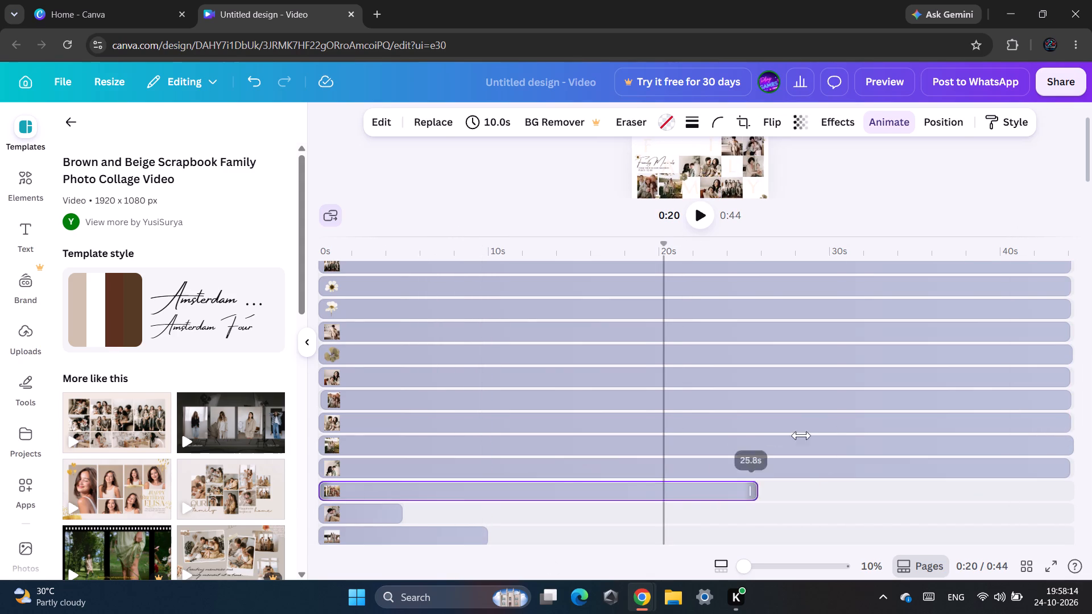
{"action": "left_click_drag", "start_coordinate": [801, 435], "coordinate": [1064, 381]}
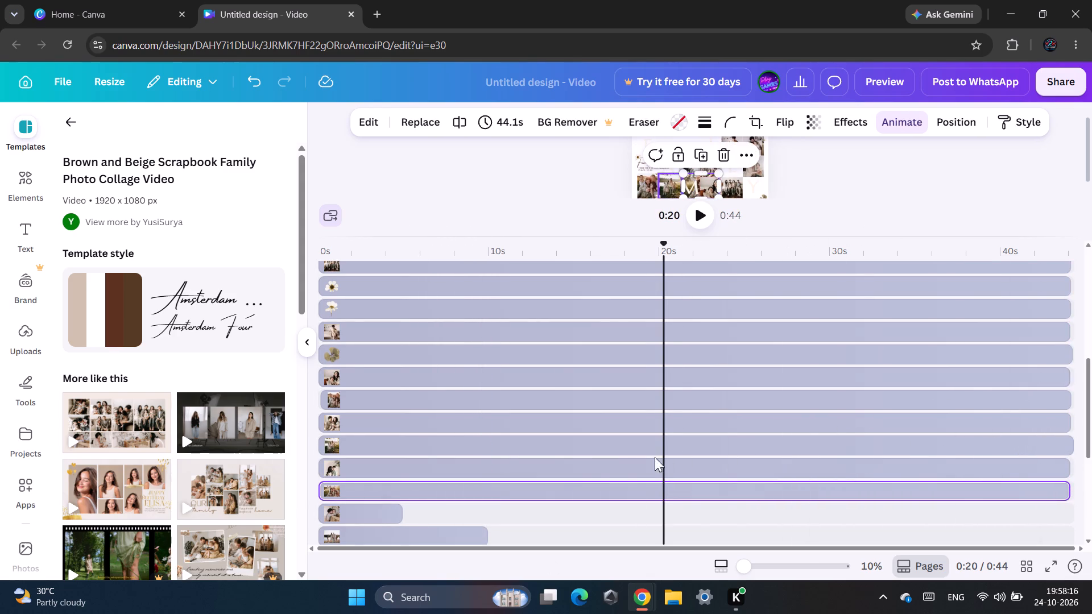
{"action": "left_click_drag", "start_coordinate": [399, 514], "coordinate": [631, 498]}
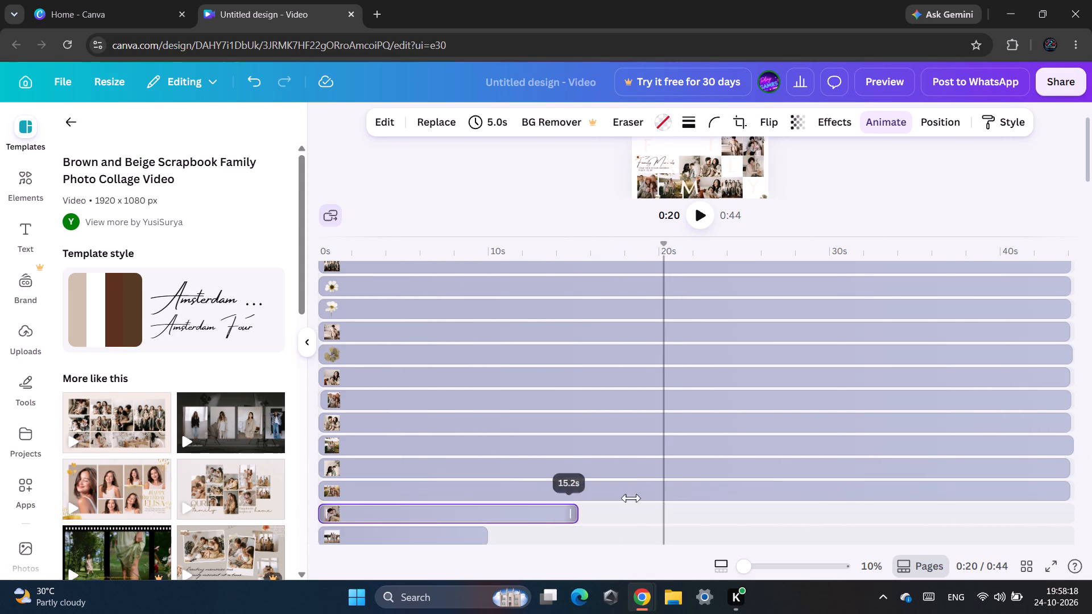
{"action": "left_click_drag", "start_coordinate": [631, 498], "coordinate": [1061, 434]}
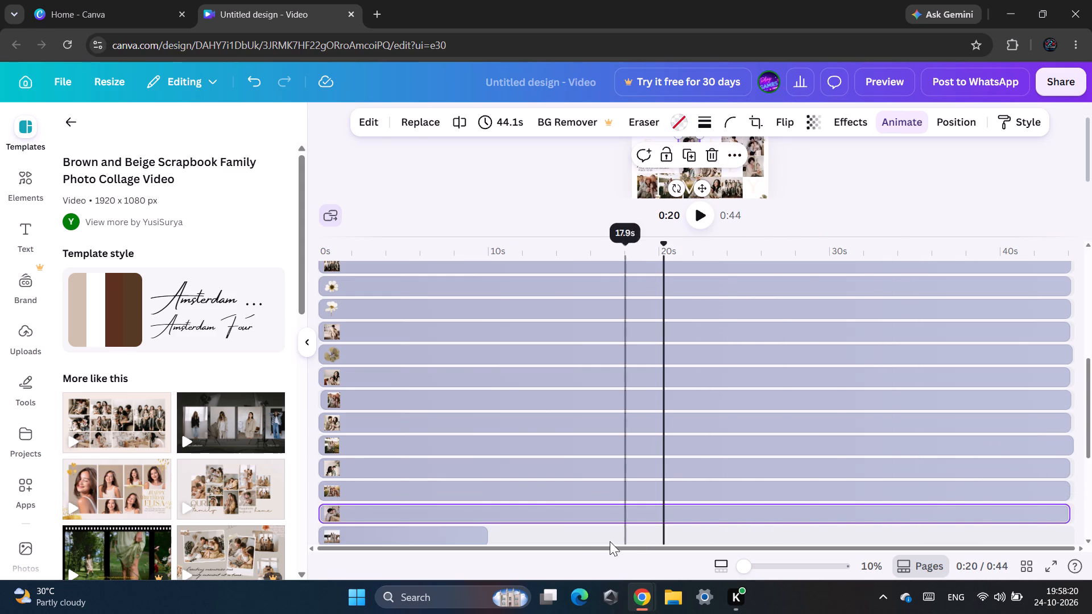
{"action": "left_click_drag", "start_coordinate": [482, 540], "coordinate": [881, 505]}
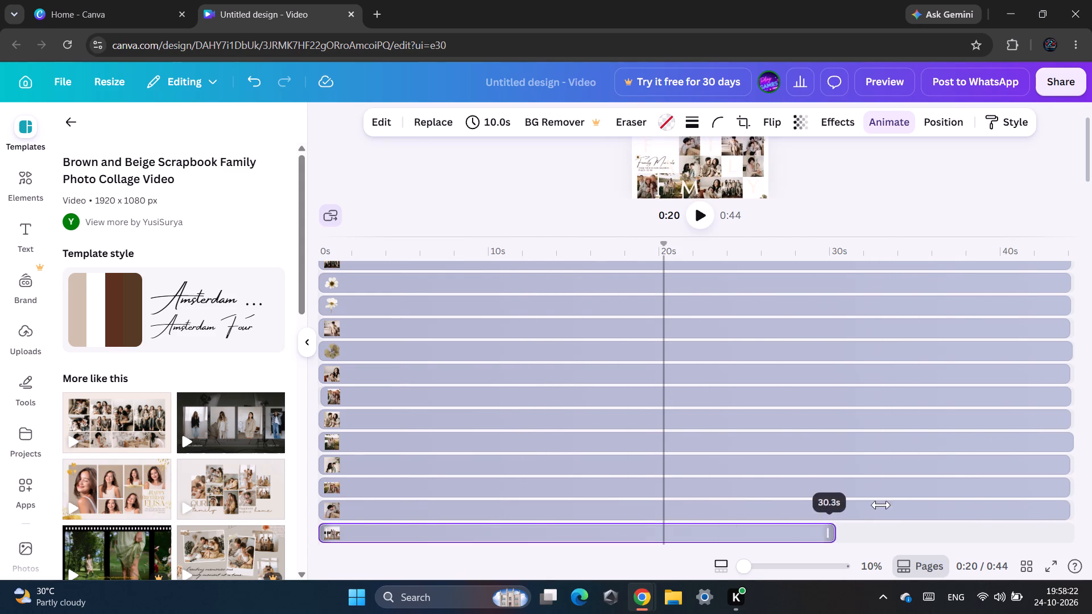
{"action": "left_click_drag", "start_coordinate": [881, 505], "coordinate": [1066, 489]}
Extend the next three short photo clips down to end at 44.1 s, about 44.2 s and 44.2 s.
{"action": "scroll", "coordinate": [678, 505], "scroll_direction": "down", "scroll_amount": 1}
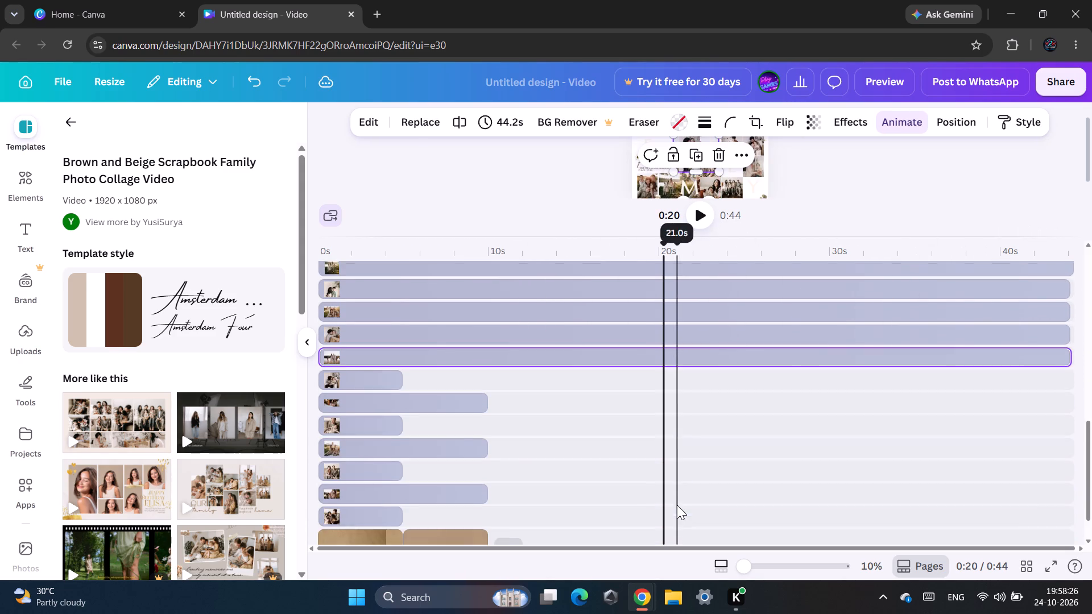
{"action": "left_click_drag", "start_coordinate": [398, 368], "coordinate": [601, 373]}
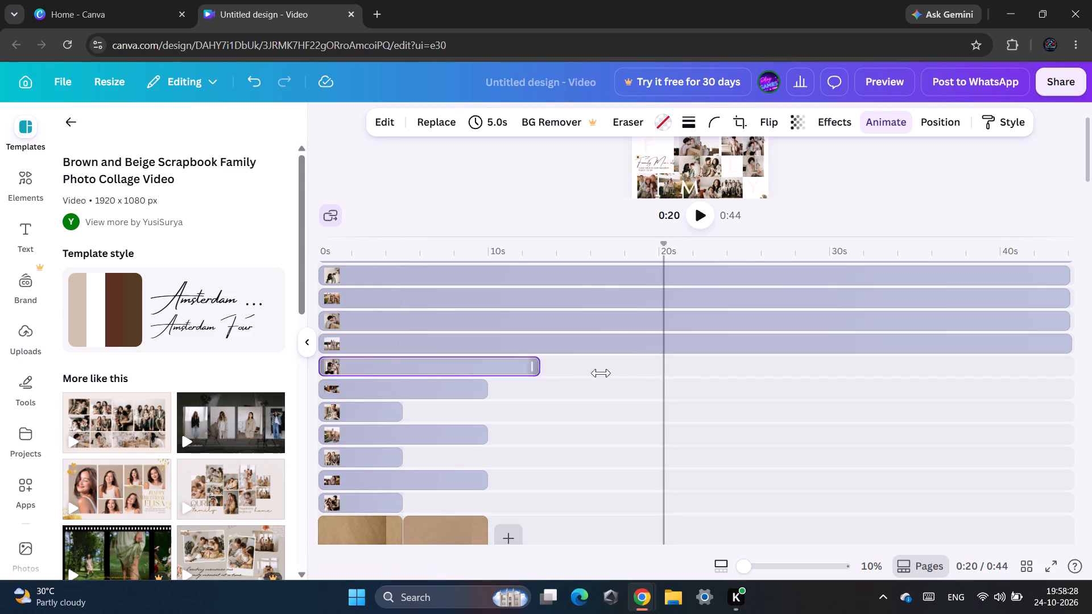
{"action": "left_click_drag", "start_coordinate": [601, 373], "coordinate": [1064, 354]}
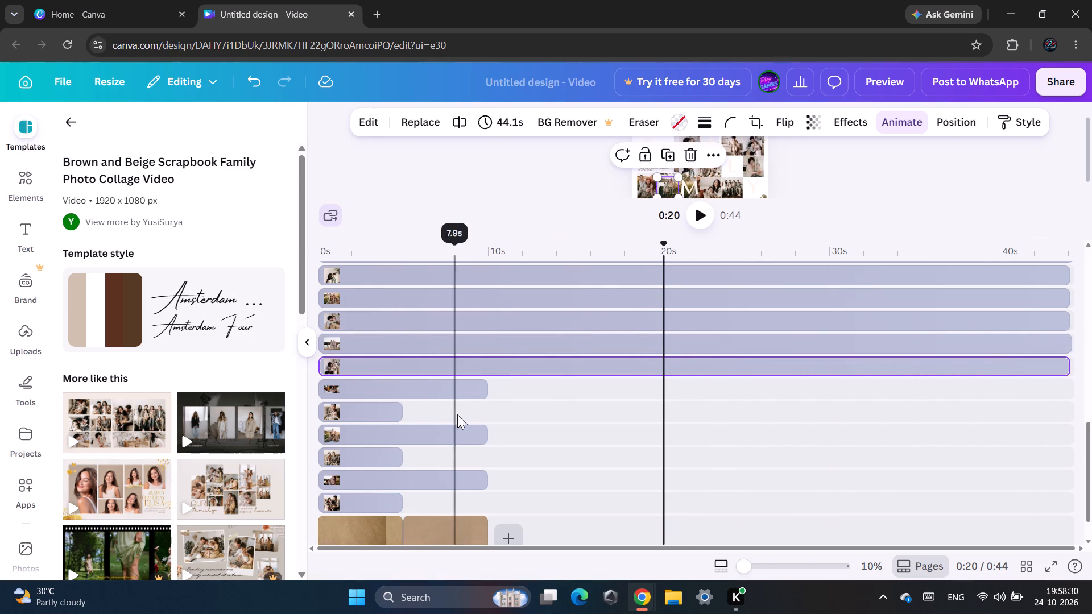
{"action": "left_click_drag", "start_coordinate": [476, 391], "coordinate": [1049, 345]}
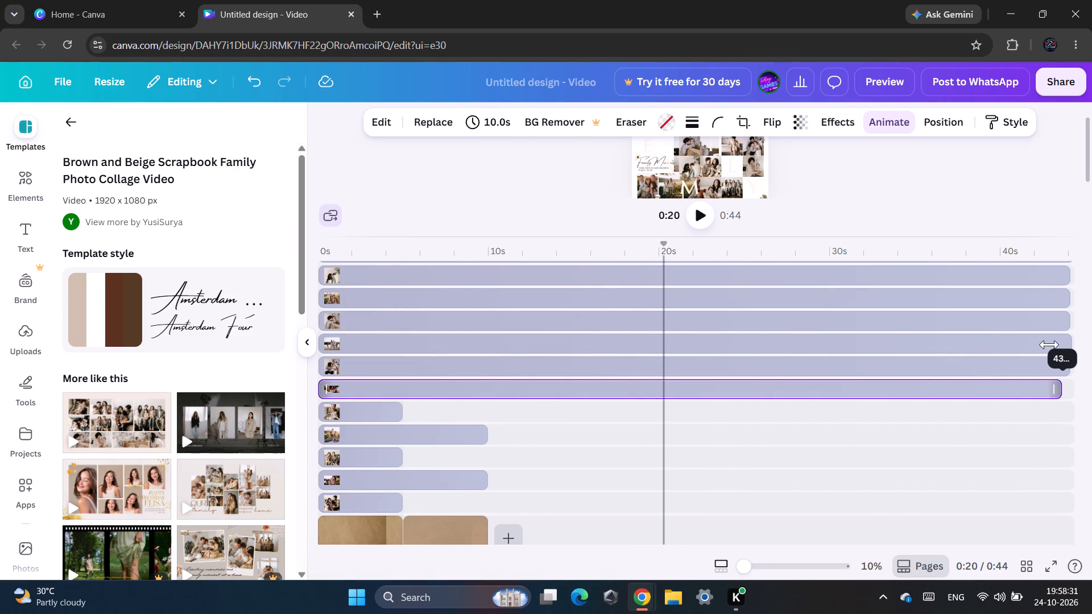
{"action": "left_click_drag", "start_coordinate": [1049, 345], "coordinate": [1061, 342]}
{"action": "left_click_drag", "start_coordinate": [392, 407], "coordinate": [1048, 306]}
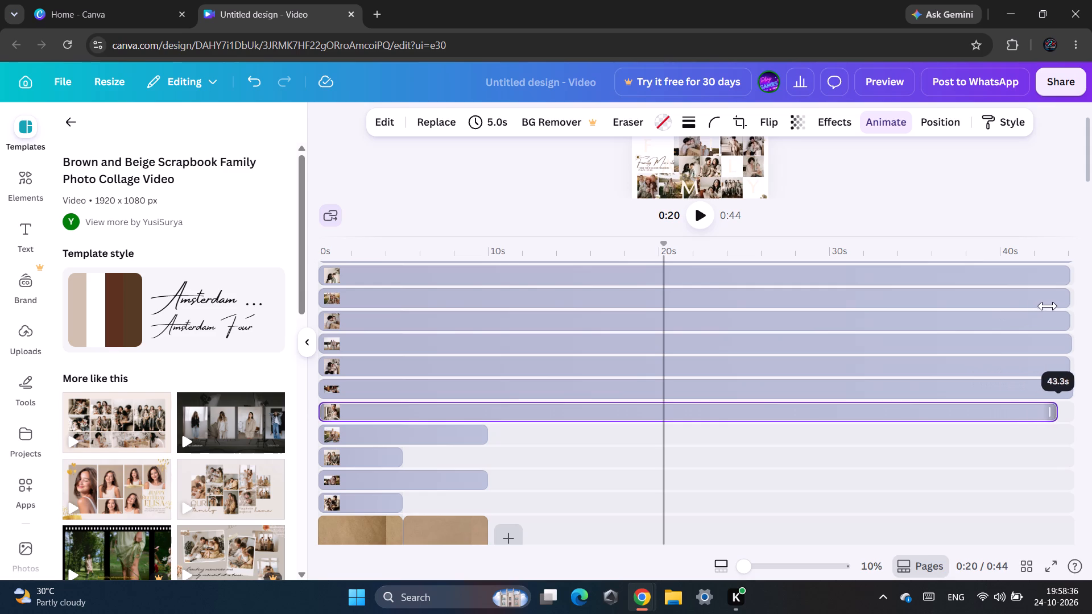
{"action": "left_click_drag", "start_coordinate": [1048, 306], "coordinate": [1061, 303]}
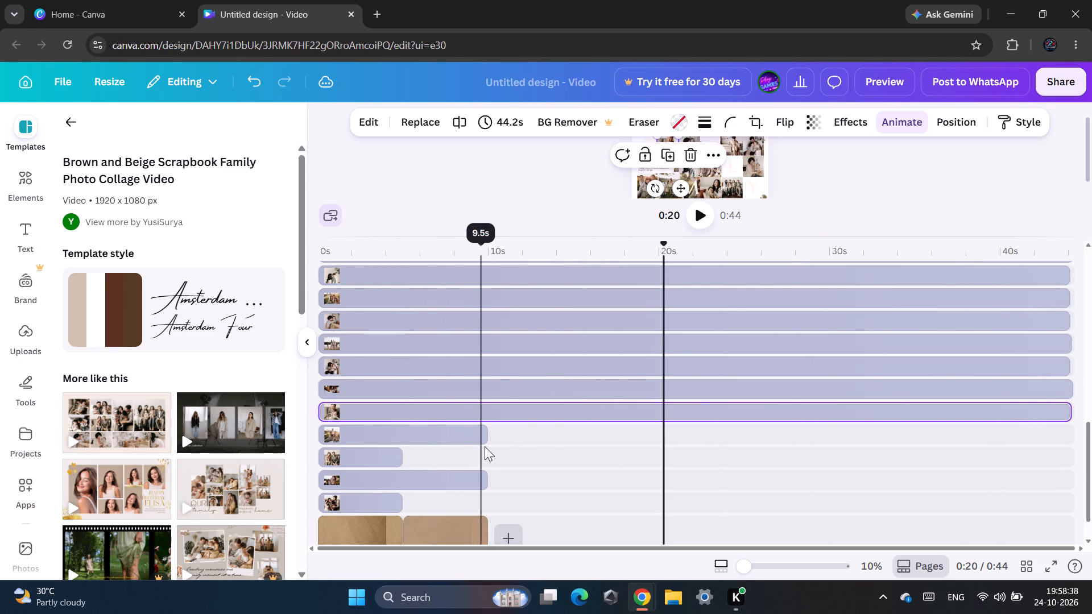
Extend the remaining four short photo clips, working down the timeline, to end at 44.3 s, about 44.1 s, 44.1 s and 44.1 s.
{"action": "left_click_drag", "start_coordinate": [485, 438], "coordinate": [1074, 404]}
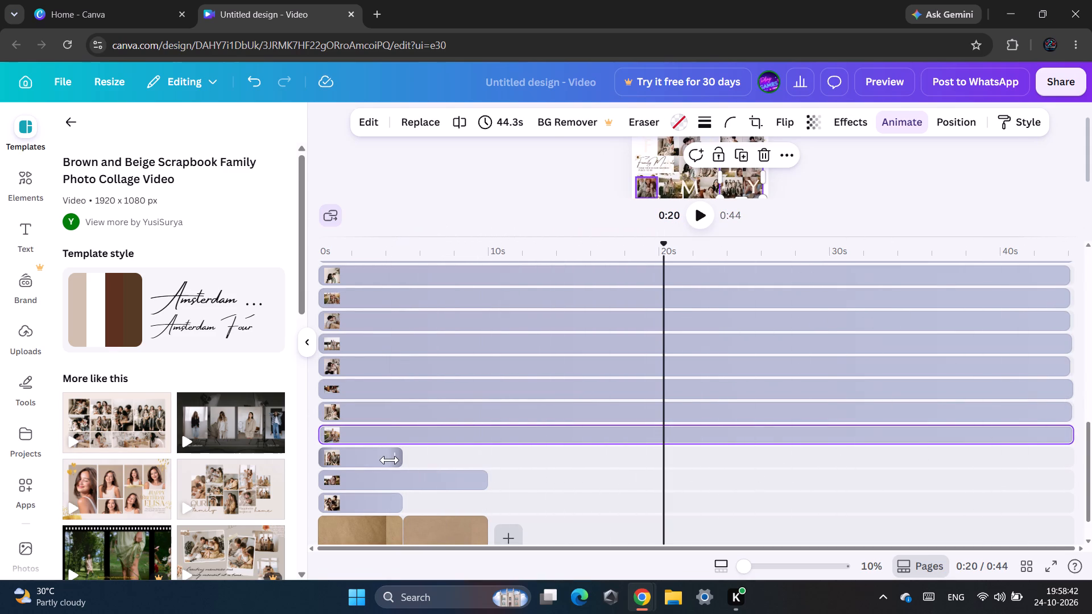
{"action": "left_click_drag", "start_coordinate": [390, 460], "coordinate": [1054, 418]}
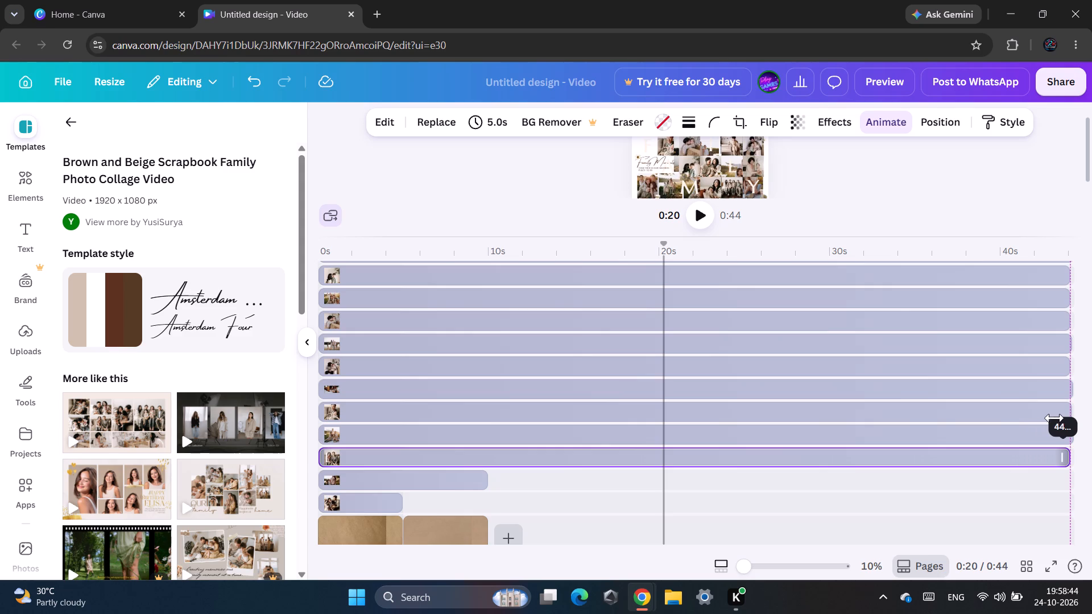
{"action": "left_click_drag", "start_coordinate": [1054, 418], "coordinate": [1055, 418]}
{"action": "left_click_drag", "start_coordinate": [479, 482], "coordinate": [944, 449]}
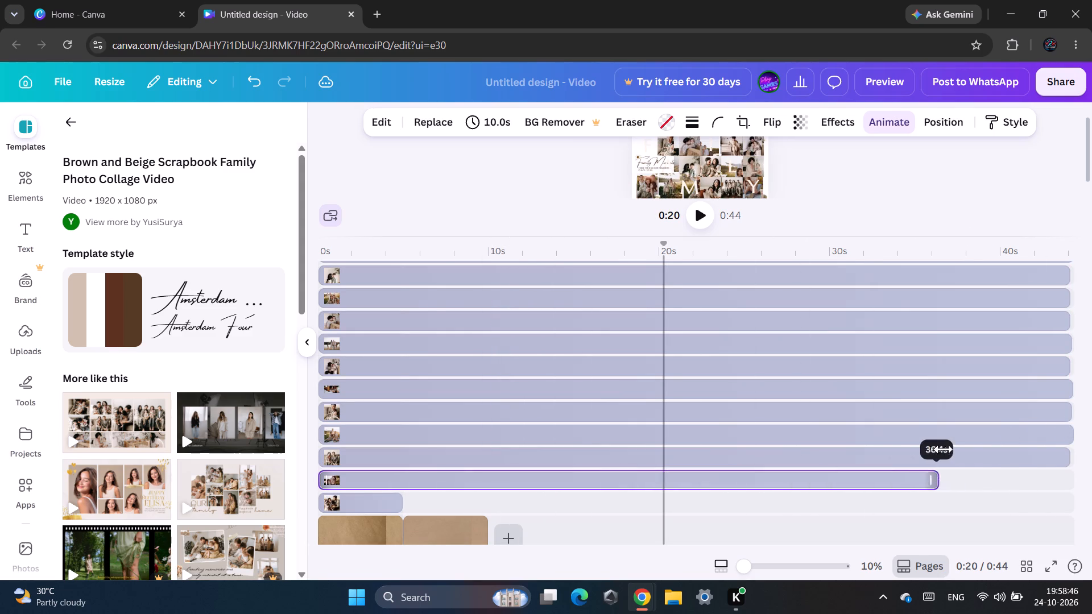
{"action": "left_click_drag", "start_coordinate": [944, 449], "coordinate": [1060, 438]}
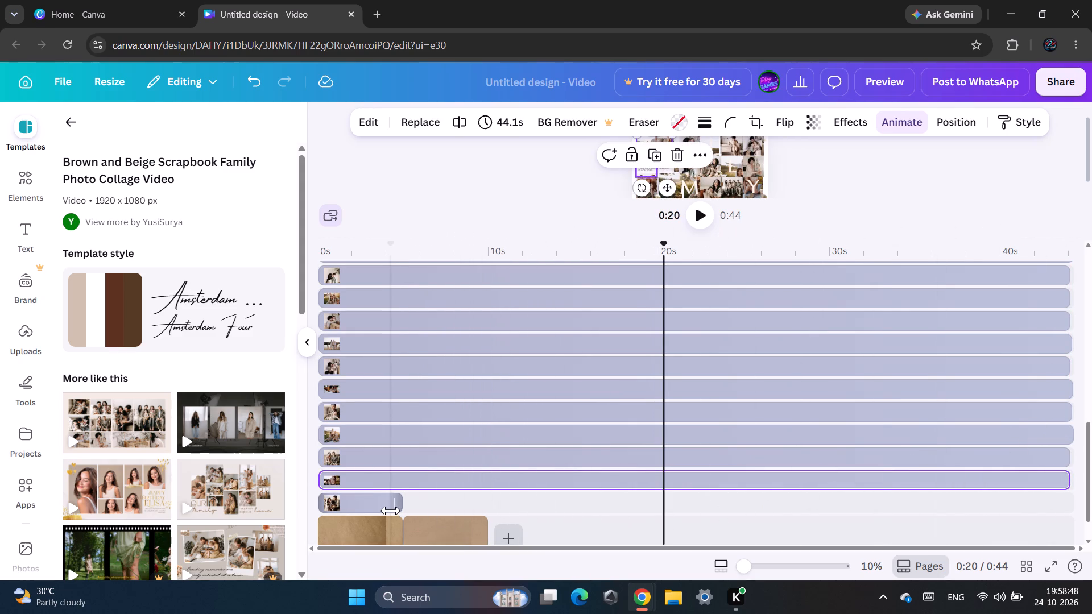
{"action": "left_click_drag", "start_coordinate": [391, 511], "coordinate": [1058, 426]}
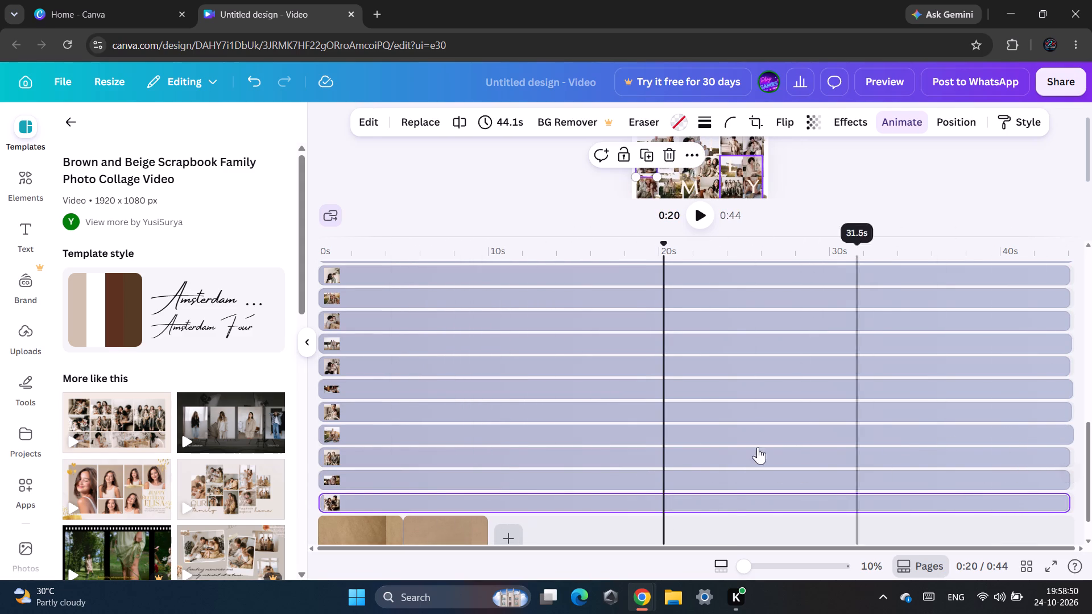
Move the letter y and the white flower clip directly above the letter f, and another flower clip directly below the letter a.
{"action": "scroll", "coordinate": [515, 505], "scroll_direction": "up", "scroll_amount": 5}
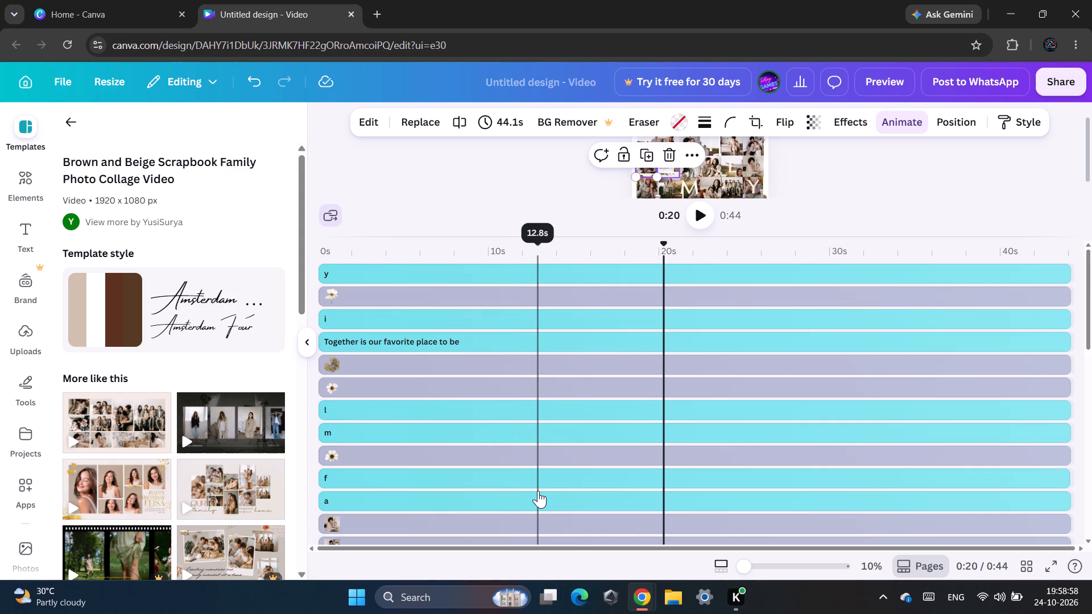
{"action": "left_click_drag", "start_coordinate": [698, 354], "coordinate": [611, 554]}
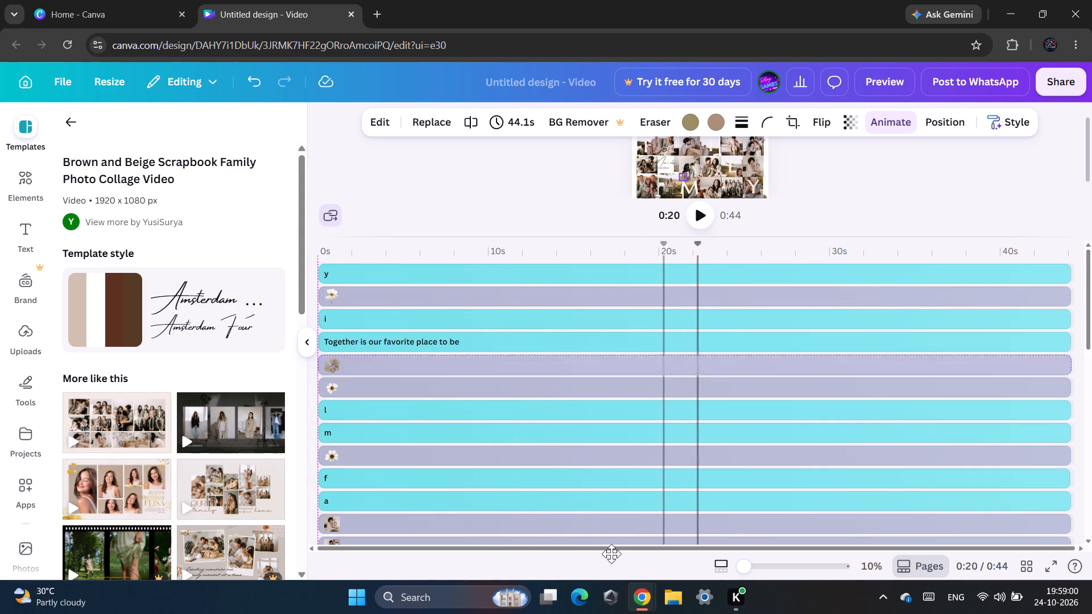
{"action": "left_click_drag", "start_coordinate": [611, 554], "coordinate": [596, 579]}
{"action": "left_click_drag", "start_coordinate": [744, 294], "coordinate": [684, 458]}
{"action": "left_click_drag", "start_coordinate": [778, 354], "coordinate": [674, 508]}
{"action": "scroll", "coordinate": [768, 318], "scroll_direction": "down", "scroll_amount": 1}
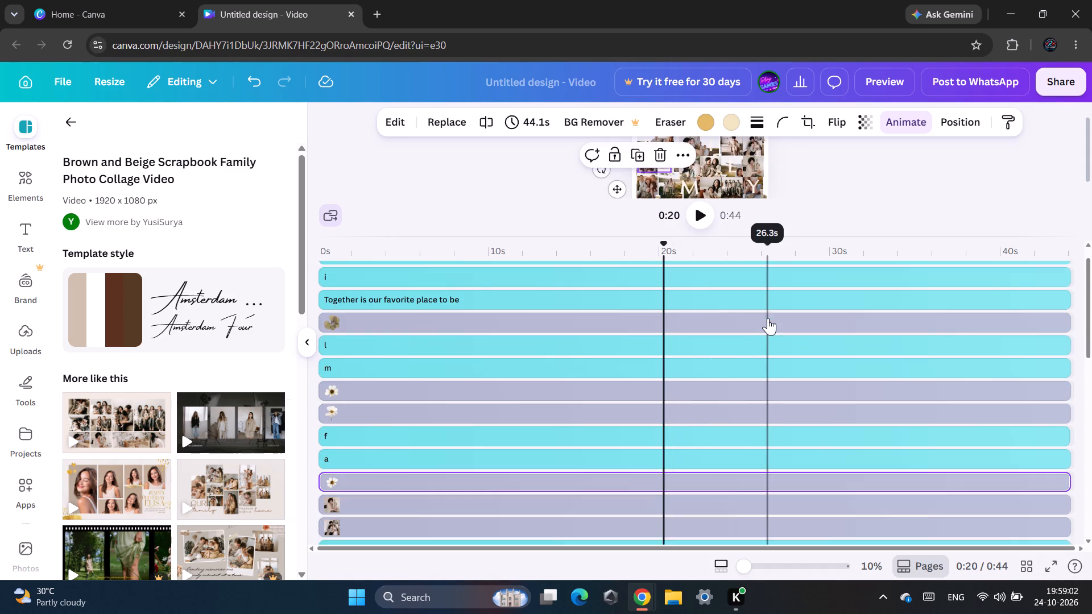
{"action": "scroll", "coordinate": [768, 318], "scroll_direction": "up", "scroll_amount": 6}
{"action": "left_click_drag", "start_coordinate": [795, 264], "coordinate": [708, 430]}
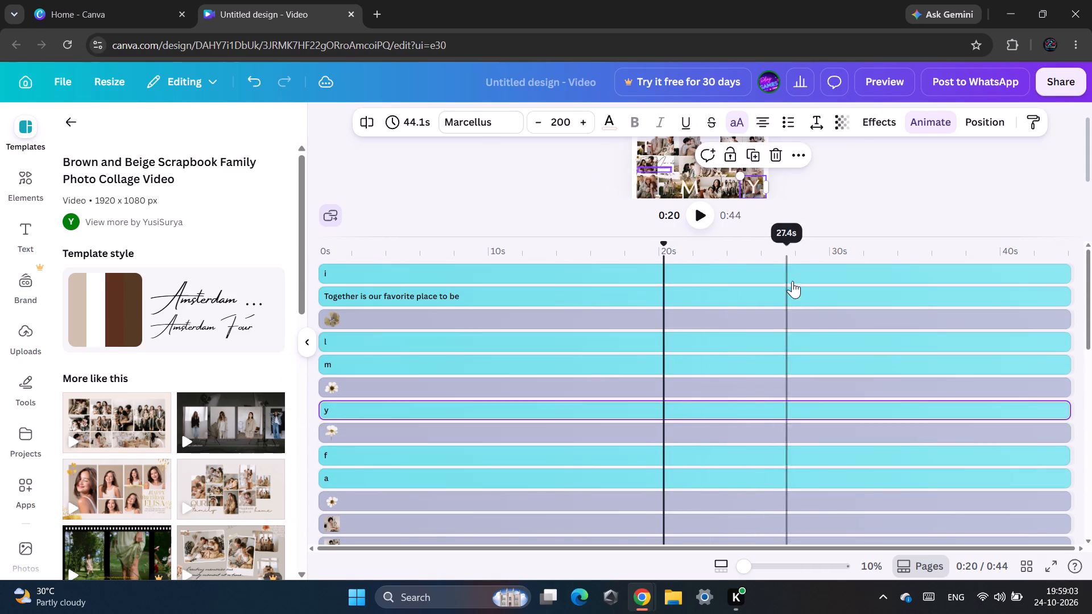
Move the brown flower below a, m below the two photo clips, and the "Together is our favorite place to be" text and l between f and a.
{"action": "left_click_drag", "start_coordinate": [783, 312], "coordinate": [658, 491]}
{"action": "left_click_drag", "start_coordinate": [770, 334], "coordinate": [612, 539]}
{"action": "left_click_drag", "start_coordinate": [765, 299], "coordinate": [693, 400]}
{"action": "left_click_drag", "start_coordinate": [779, 287], "coordinate": [705, 385]}
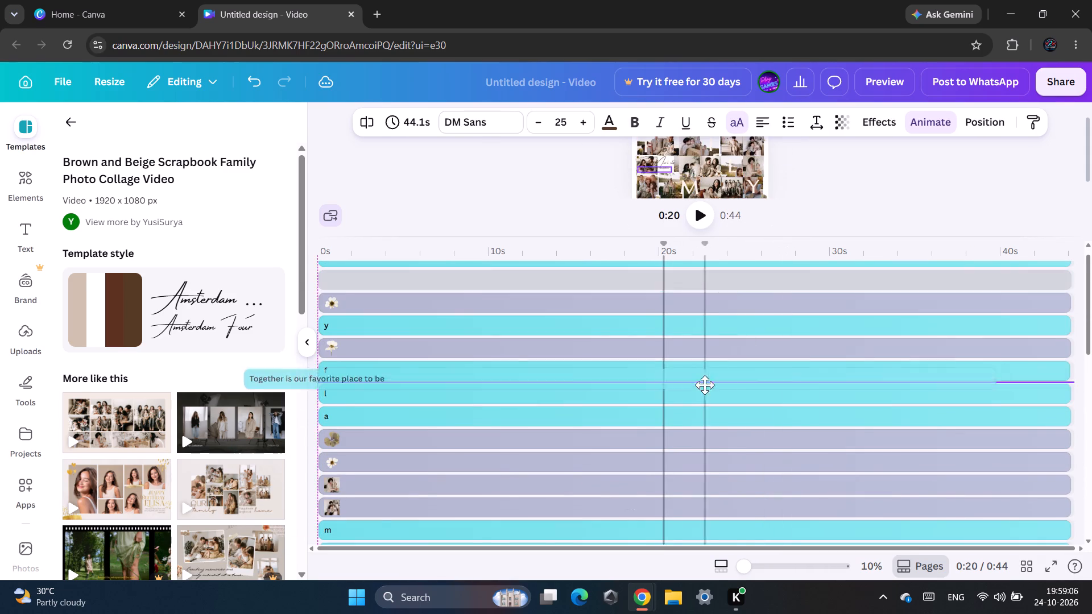
{"action": "left_click_drag", "start_coordinate": [705, 385], "coordinate": [705, 384]}
{"action": "left_click_drag", "start_coordinate": [706, 381], "coordinate": [684, 406]}
{"action": "scroll", "coordinate": [685, 376], "scroll_direction": "up", "scroll_amount": 3}
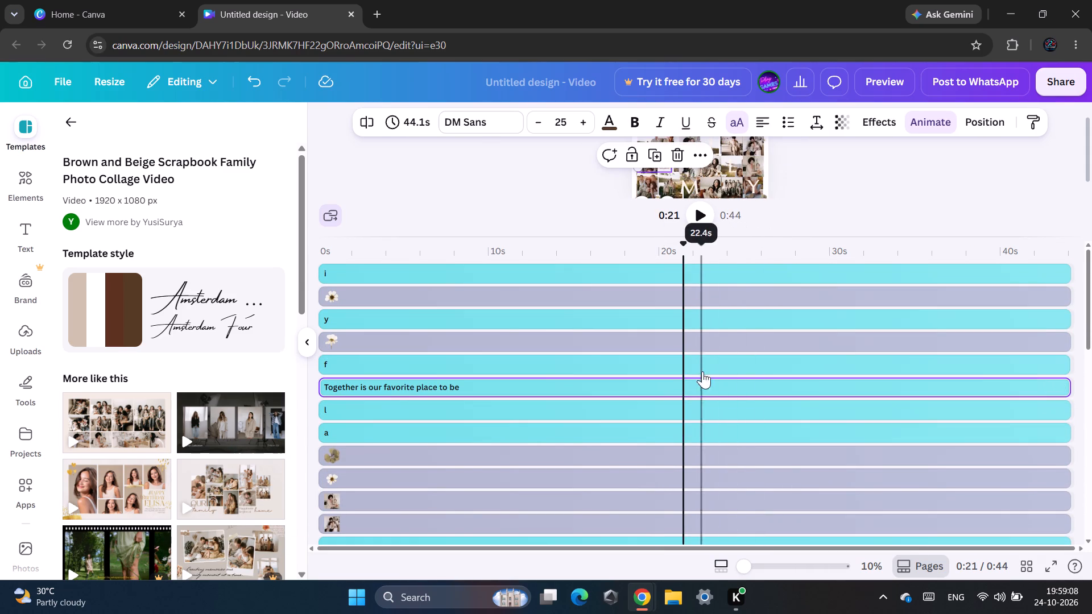
Reorder the upper layers as i, white flower, y, l, daisy, brown flower, a, f and the "Together is our favorite place to be" text.
{"action": "left_click_drag", "start_coordinate": [731, 312], "coordinate": [704, 358]}
{"action": "left_click_drag", "start_coordinate": [745, 301], "coordinate": [696, 384]}
{"action": "left_click_drag", "start_coordinate": [734, 332], "coordinate": [670, 421]}
{"action": "left_click_drag", "start_coordinate": [712, 349], "coordinate": [657, 445]}
{"action": "left_click_drag", "start_coordinate": [687, 384], "coordinate": [656, 435]}
{"action": "left_click_drag", "start_coordinate": [702, 383], "coordinate": [650, 468]}
{"action": "left_click_drag", "start_coordinate": [679, 417], "coordinate": [647, 457]}
{"action": "left_click_drag", "start_coordinate": [685, 397], "coordinate": [647, 459]}
{"action": "left_click_drag", "start_coordinate": [696, 347], "coordinate": [615, 476]}
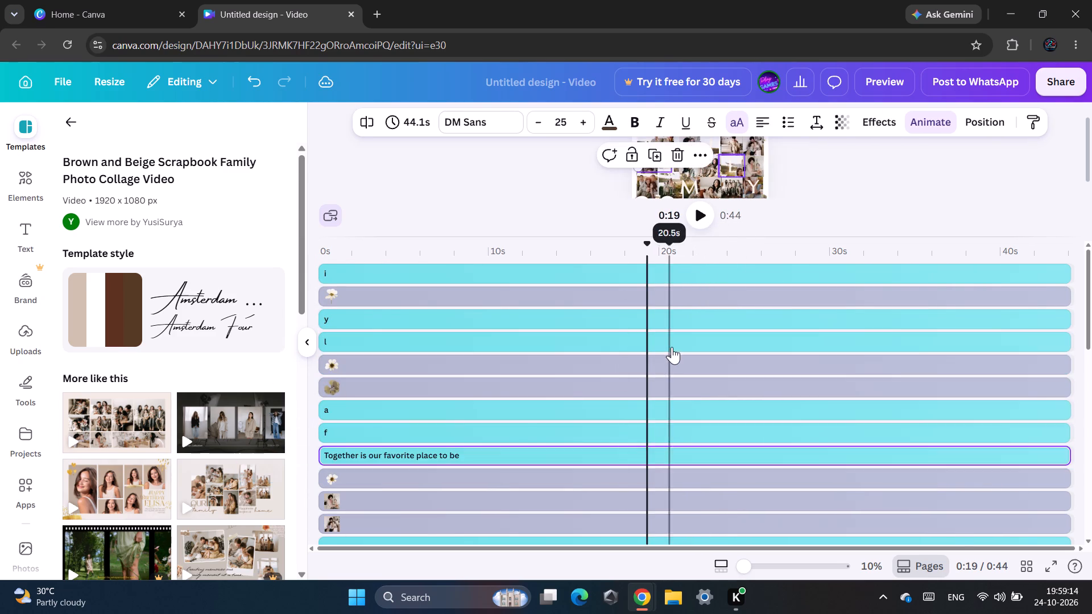
Move a photo clip, the "Together is our favorite place to be" text and a daisy below "Family Moments" and the group photo, in that order.
{"action": "left_click_drag", "start_coordinate": [671, 355], "coordinate": [618, 451]}
{"action": "left_click_drag", "start_coordinate": [697, 333], "coordinate": [619, 441]}
{"action": "left_click_drag", "start_coordinate": [663, 396], "coordinate": [608, 458]}
{"action": "left_click_drag", "start_coordinate": [656, 391], "coordinate": [617, 441]}
{"action": "left_click_drag", "start_coordinate": [705, 364], "coordinate": [638, 446]}
{"action": "left_click_drag", "start_coordinate": [693, 369], "coordinate": [605, 482]}
{"action": "left_click_drag", "start_coordinate": [668, 381], "coordinate": [604, 465]}
{"action": "left_click_drag", "start_coordinate": [643, 418], "coordinate": [574, 511]}
{"action": "left_click_drag", "start_coordinate": [665, 380], "coordinate": [561, 502]}
{"action": "left_click_drag", "start_coordinate": [661, 393], "coordinate": [576, 488]}
{"action": "left_click_drag", "start_coordinate": [685, 356], "coordinate": [595, 474]}
{"action": "left_click_drag", "start_coordinate": [702, 316], "coordinate": [527, 533]}
{"action": "left_click_drag", "start_coordinate": [610, 401], "coordinate": [503, 545]}
{"action": "left_click_drag", "start_coordinate": [599, 429], "coordinate": [510, 538]}
{"action": "left_click_drag", "start_coordinate": [618, 356], "coordinate": [489, 520]}
{"action": "left_click_drag", "start_coordinate": [653, 372], "coordinate": [497, 534]}
{"action": "left_click_drag", "start_coordinate": [579, 438], "coordinate": [510, 481]}
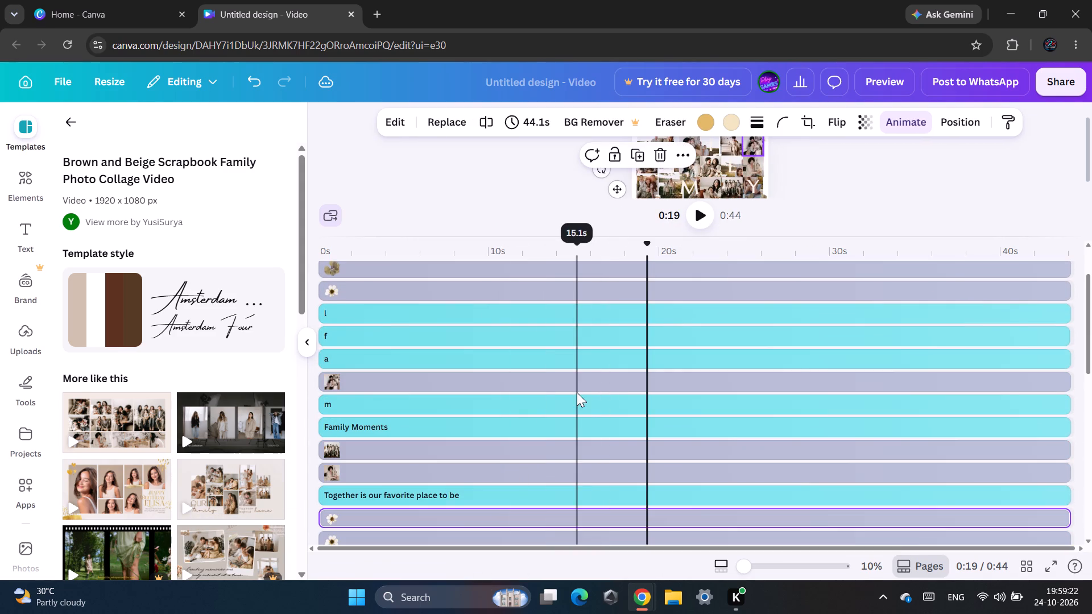
Move the letter l directly below the group photo and the letter i directly below the letter a in the layer order.
{"action": "scroll", "coordinate": [577, 392], "scroll_direction": "up", "scroll_amount": 3}
{"action": "left_click_drag", "start_coordinate": [619, 384], "coordinate": [445, 529]}
{"action": "left_click_drag", "start_coordinate": [583, 355], "coordinate": [429, 467]}
{"action": "left_click_drag", "start_coordinate": [628, 275], "coordinate": [461, 430]}
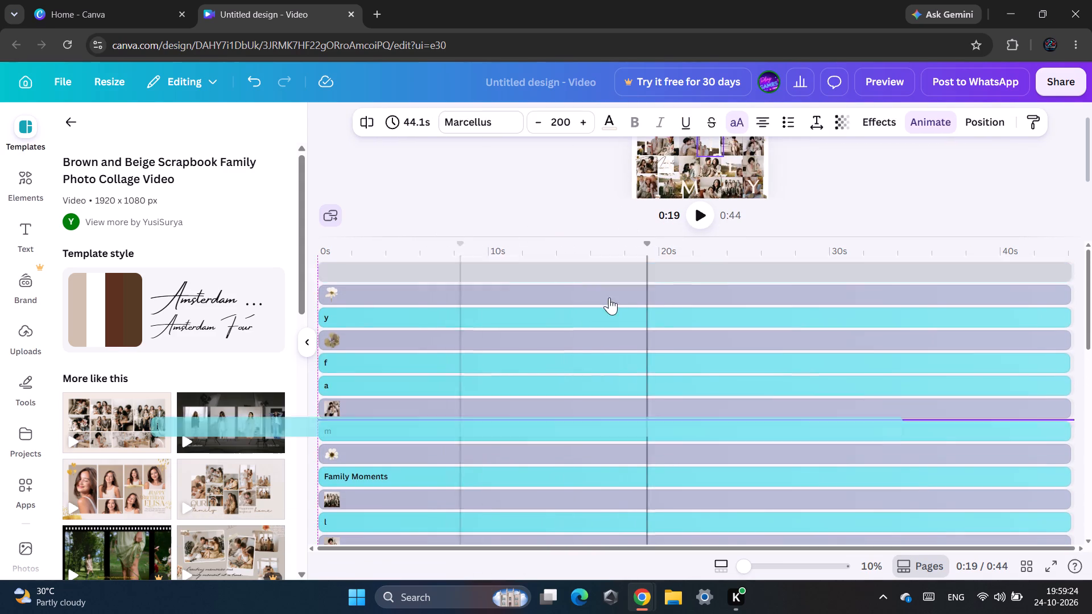
{"action": "left_click_drag", "start_coordinate": [638, 322], "coordinate": [520, 417]}
{"action": "left_click_drag", "start_coordinate": [677, 358], "coordinate": [535, 447]}
{"action": "left_click_drag", "start_coordinate": [638, 420], "coordinate": [554, 470]}
{"action": "left_click_drag", "start_coordinate": [613, 416], "coordinate": [507, 466]}
{"action": "left_click_drag", "start_coordinate": [578, 407], "coordinate": [508, 442]}
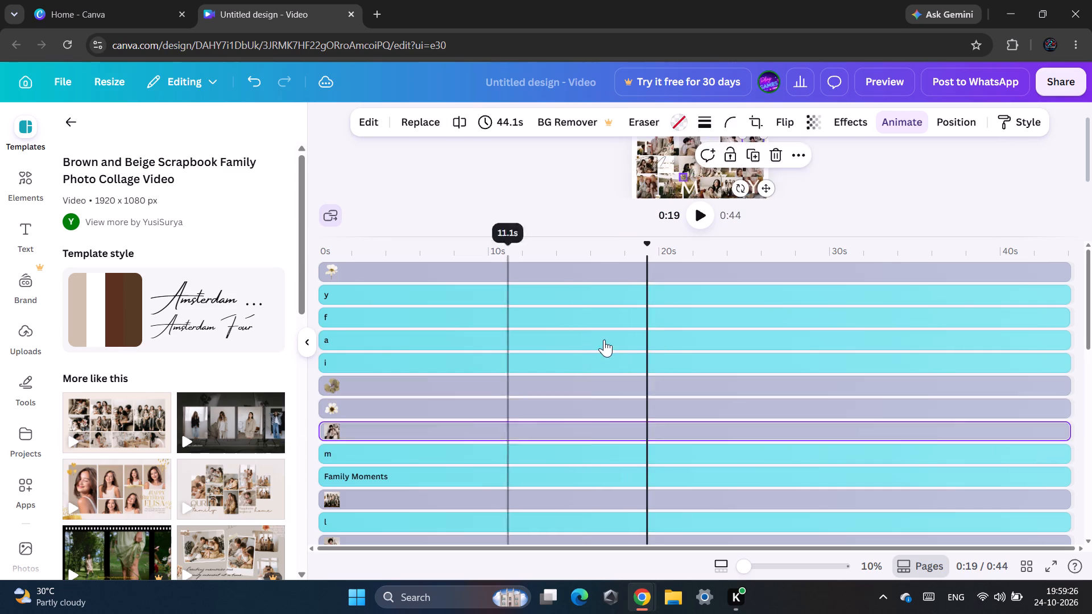
Place a above f, and move the brown flower, the couple photo and the letter m below the "Family Moments" text.
{"action": "left_click_drag", "start_coordinate": [591, 358], "coordinate": [451, 461]}
{"action": "left_click_drag", "start_coordinate": [618, 357], "coordinate": [502, 426]}
{"action": "left_click_drag", "start_coordinate": [557, 408], "coordinate": [503, 427]}
{"action": "left_click_drag", "start_coordinate": [526, 389], "coordinate": [451, 451]}
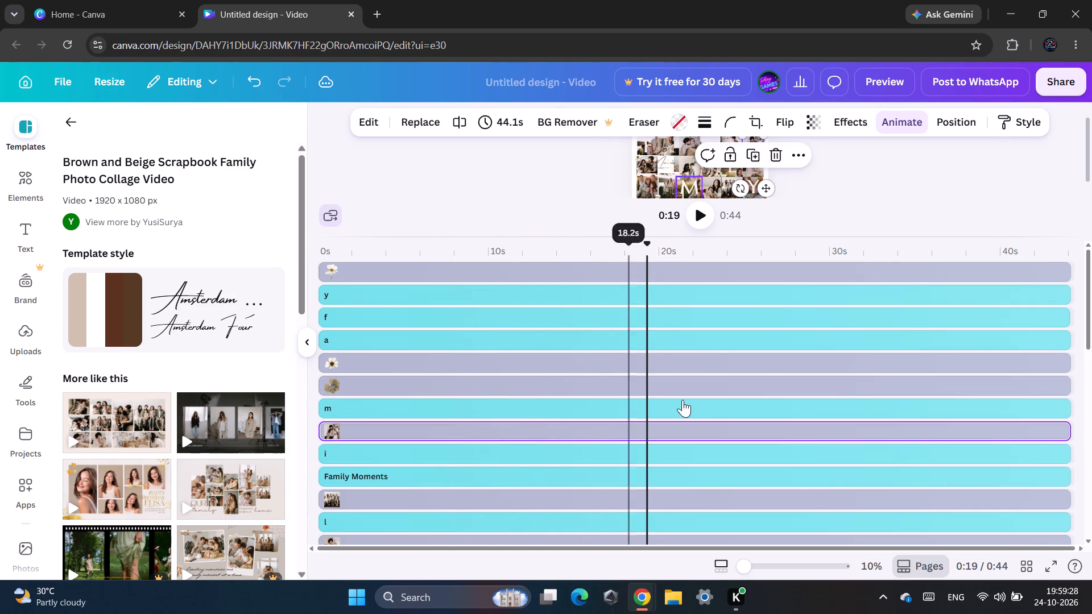
{"action": "left_click_drag", "start_coordinate": [682, 401], "coordinate": [631, 435]}
{"action": "left_click_drag", "start_coordinate": [659, 439], "coordinate": [475, 489]}
{"action": "left_click_drag", "start_coordinate": [503, 417], "coordinate": [469, 472]}
{"action": "left_click_drag", "start_coordinate": [477, 448], "coordinate": [444, 465]}
{"action": "left_click_drag", "start_coordinate": [549, 288], "coordinate": [498, 339]}
{"action": "left_click_drag", "start_coordinate": [537, 291], "coordinate": [489, 363]}
{"action": "left_click_drag", "start_coordinate": [685, 397], "coordinate": [680, 425]}
{"action": "left_click_drag", "start_coordinate": [739, 384], "coordinate": [710, 445]}
{"action": "left_click_drag", "start_coordinate": [756, 385], "coordinate": [746, 403]}
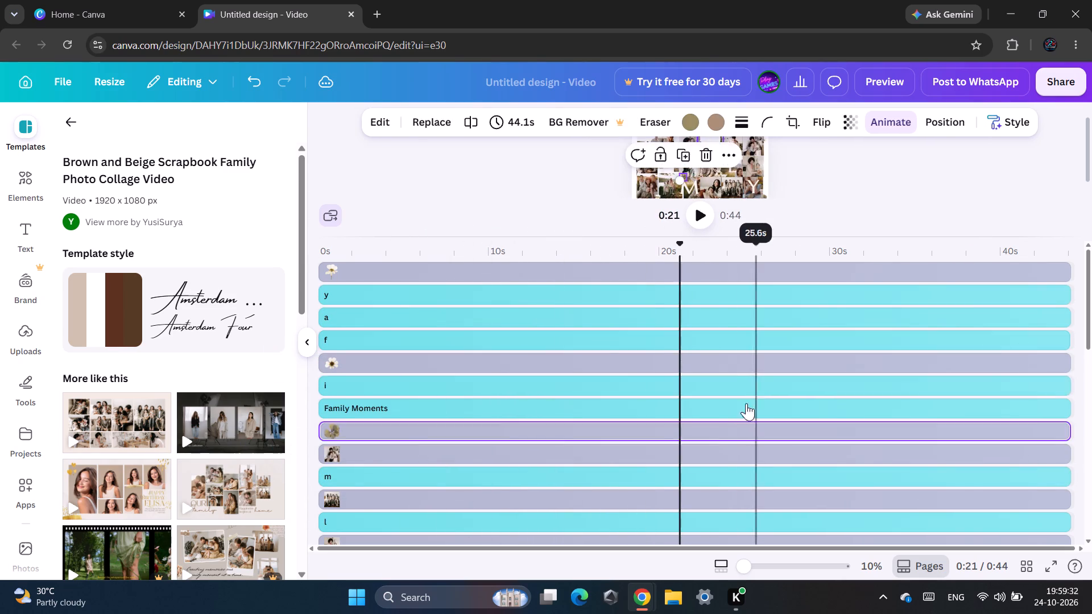
Rearrange the layers below f so the daisy, brown flower and couple photo sit above the letters i and m and "Family Moments".
{"action": "left_click_drag", "start_coordinate": [746, 403], "coordinate": [711, 429]}
{"action": "left_click_drag", "start_coordinate": [727, 396], "coordinate": [664, 442]}
{"action": "left_click_drag", "start_coordinate": [688, 384], "coordinate": [672, 418]}
{"action": "left_click_drag", "start_coordinate": [675, 373], "coordinate": [652, 424]}
{"action": "left_click_drag", "start_coordinate": [667, 378], "coordinate": [646, 411]}
{"action": "left_click_drag", "start_coordinate": [663, 359], "coordinate": [644, 422]}
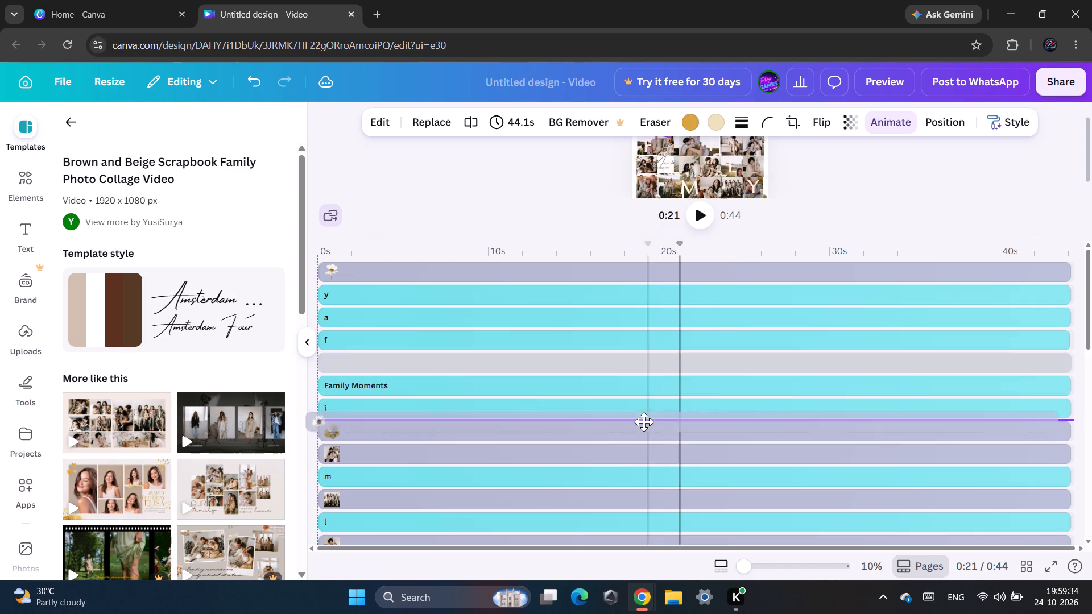
{"action": "left_click_drag", "start_coordinate": [644, 422], "coordinate": [643, 414]}
{"action": "left_click_drag", "start_coordinate": [661, 373], "coordinate": [622, 412]}
{"action": "left_click_drag", "start_coordinate": [678, 368], "coordinate": [573, 480]}
{"action": "left_click_drag", "start_coordinate": [603, 447], "coordinate": [590, 473]}
{"action": "left_click_drag", "start_coordinate": [709, 366], "coordinate": [617, 446]}
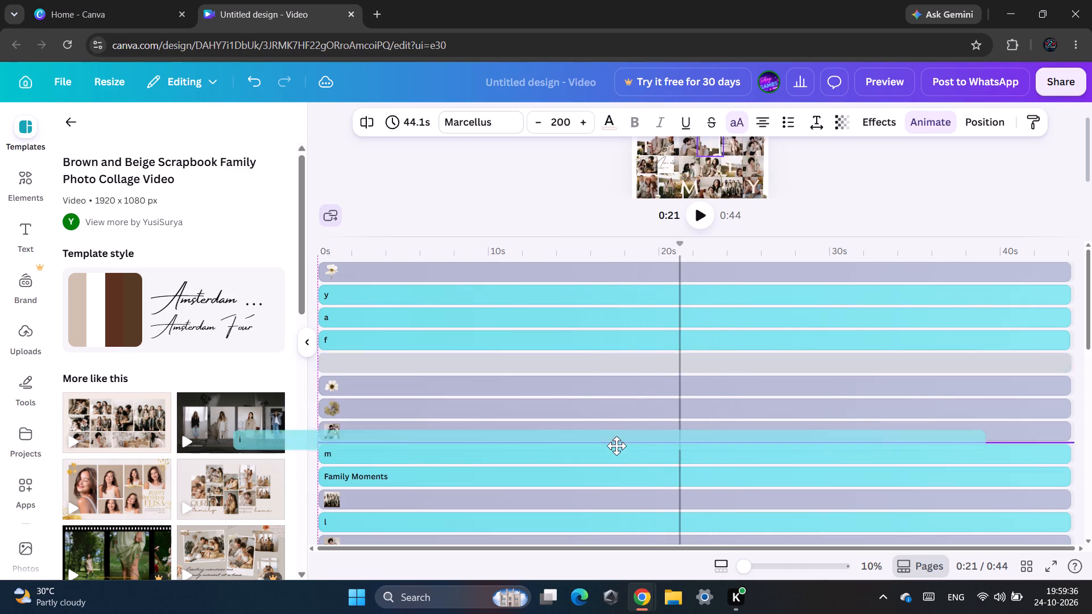
{"action": "left_click_drag", "start_coordinate": [617, 446], "coordinate": [617, 438]}
Move the daisy clip directly above the letter f and the letter m below the "Family Moments" text.
{"action": "left_click_drag", "start_coordinate": [704, 337], "coordinate": [598, 424]}
{"action": "left_click_drag", "start_coordinate": [660, 355], "coordinate": [569, 428]}
{"action": "left_click_drag", "start_coordinate": [643, 361], "coordinate": [557, 464]}
{"action": "left_click_drag", "start_coordinate": [726, 386], "coordinate": [644, 471]}
{"action": "left_click_drag", "start_coordinate": [718, 417], "coordinate": [621, 496]}
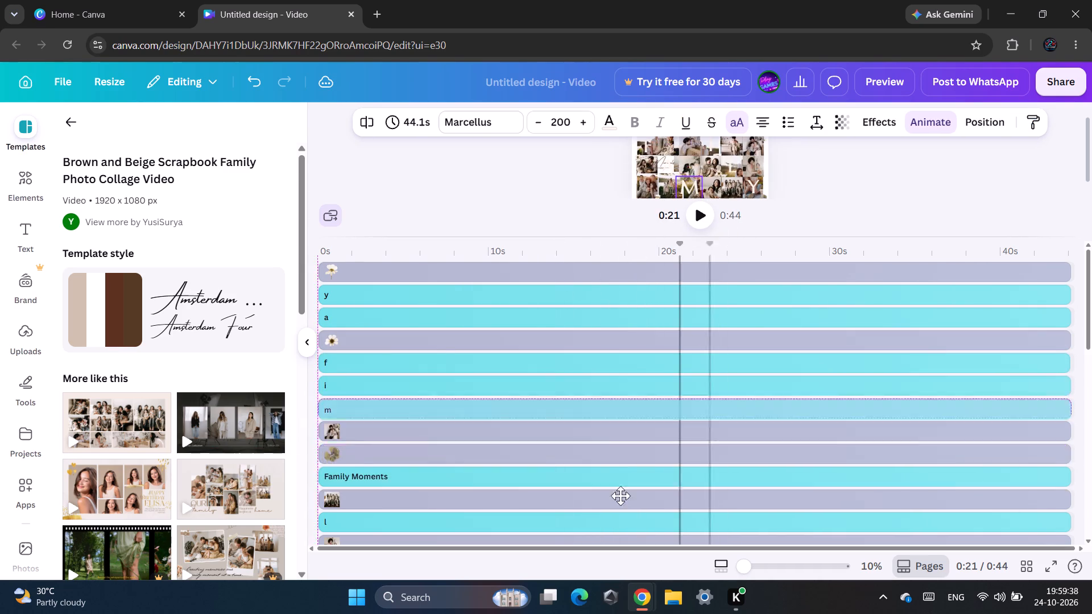
{"action": "left_click_drag", "start_coordinate": [621, 496], "coordinate": [622, 489]}
Move the letter i directly below m, and place the brown flower and couple photo between f and "Family Moments".
{"action": "left_click_drag", "start_coordinate": [765, 395], "coordinate": [661, 478]}
{"action": "left_click_drag", "start_coordinate": [758, 426], "coordinate": [727, 466]}
{"action": "left_click_drag", "start_coordinate": [835, 392], "coordinate": [825, 420]}
{"action": "left_click_drag", "start_coordinate": [843, 418], "coordinate": [772, 460]}
{"action": "left_click_drag", "start_coordinate": [840, 401], "coordinate": [784, 454]}
{"action": "left_click_drag", "start_coordinate": [812, 425], "coordinate": [783, 460]}
{"action": "left_click_drag", "start_coordinate": [820, 413], "coordinate": [782, 438]}
{"action": "left_click_drag", "start_coordinate": [842, 359], "coordinate": [760, 403]}
{"action": "left_click_drag", "start_coordinate": [760, 397], "coordinate": [710, 414]}
{"action": "left_click_drag", "start_coordinate": [758, 355], "coordinate": [632, 408]}
{"action": "left_click_drag", "start_coordinate": [717, 330], "coordinate": [645, 380]}
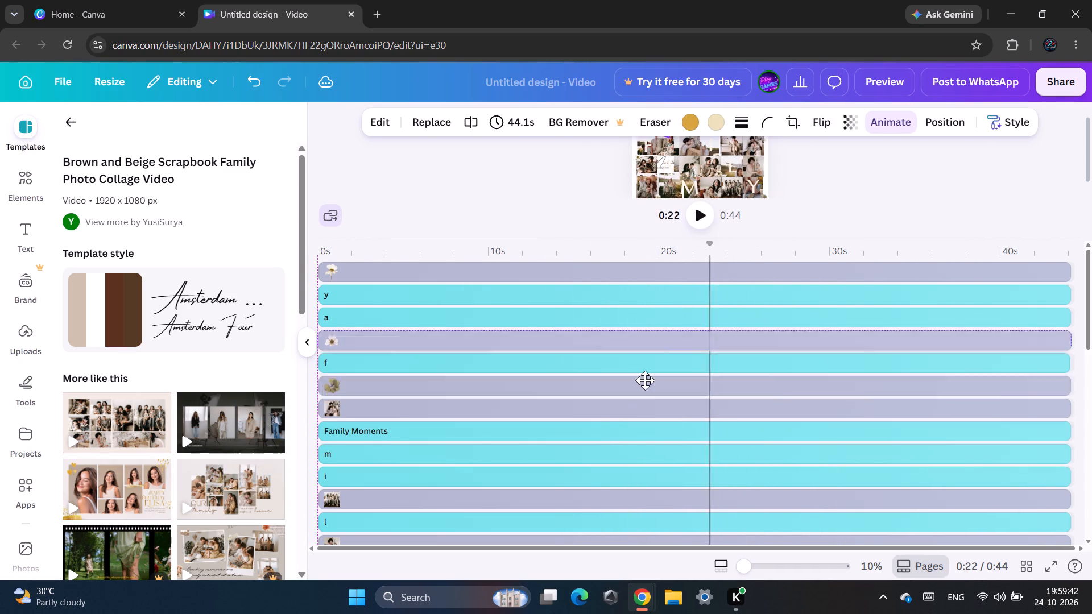
{"action": "left_click_drag", "start_coordinate": [645, 380], "coordinate": [655, 362]}
Move the letter y and the brown flower directly below the couple photo, and the letter m between the group photo and l.
{"action": "left_click_drag", "start_coordinate": [706, 320], "coordinate": [621, 367]}
{"action": "left_click_drag", "start_coordinate": [738, 294], "coordinate": [727, 305]}
{"action": "left_click_drag", "start_coordinate": [822, 303], "coordinate": [600, 463]}
{"action": "left_click_drag", "start_coordinate": [799, 428], "coordinate": [694, 439]}
{"action": "left_click_drag", "start_coordinate": [751, 403], "coordinate": [531, 516]}
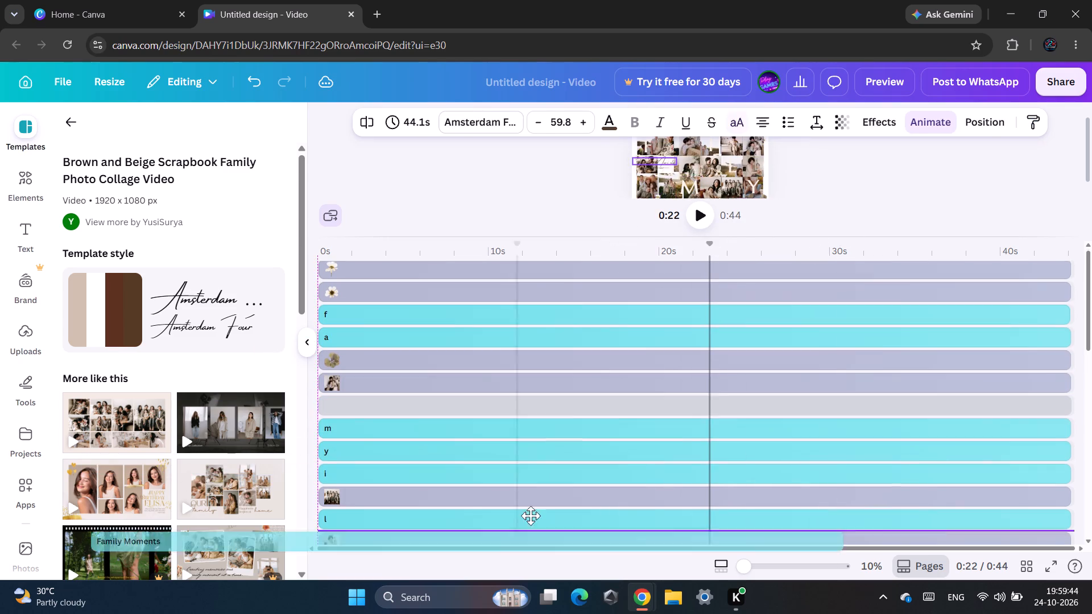
{"action": "left_click_drag", "start_coordinate": [531, 516], "coordinate": [568, 483]}
{"action": "left_click_drag", "start_coordinate": [732, 403], "coordinate": [559, 500]}
{"action": "left_click_drag", "start_coordinate": [614, 429], "coordinate": [562, 451]}
{"action": "left_click_drag", "start_coordinate": [757, 351], "coordinate": [695, 408]}
{"action": "left_click_drag", "start_coordinate": [750, 386], "coordinate": [757, 399]}
{"action": "left_click_drag", "start_coordinate": [911, 338], "coordinate": [846, 367]}
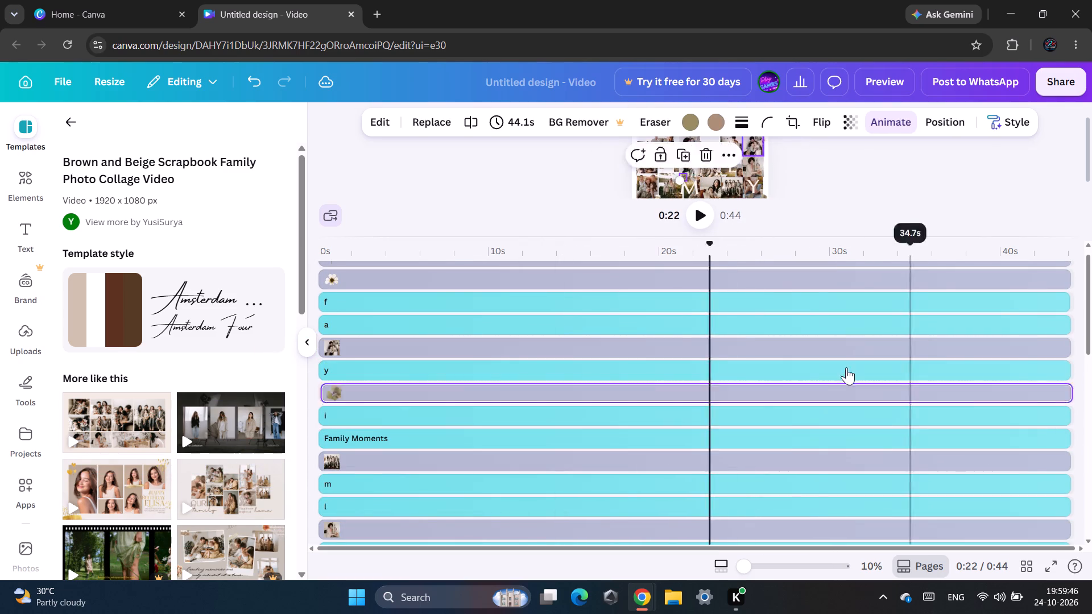
Move the letter y directly below f and the couple photo below the letter a.
{"action": "left_click_drag", "start_coordinate": [846, 367], "coordinate": [778, 388]}
{"action": "left_click_drag", "start_coordinate": [813, 366], "coordinate": [784, 396]}
{"action": "left_click_drag", "start_coordinate": [833, 366], "coordinate": [767, 387]}
{"action": "left_click_drag", "start_coordinate": [802, 349], "coordinate": [754, 354]}
{"action": "left_click_drag", "start_coordinate": [792, 317], "coordinate": [621, 377]}
{"action": "left_click_drag", "start_coordinate": [658, 347], "coordinate": [484, 399]}
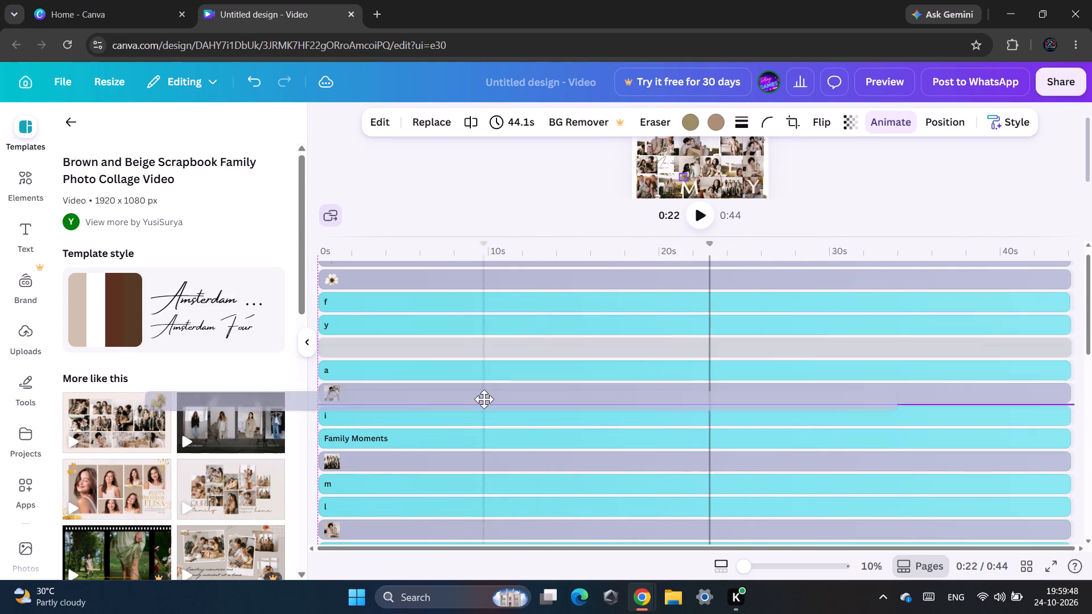
{"action": "left_click_drag", "start_coordinate": [484, 399], "coordinate": [498, 384]}
Reorder the layers above the couple photo as brown flower, f, daisy, a and y.
{"action": "left_click_drag", "start_coordinate": [665, 332], "coordinate": [554, 374]}
{"action": "left_click_drag", "start_coordinate": [601, 323], "coordinate": [560, 355]}
{"action": "left_click_drag", "start_coordinate": [669, 313], "coordinate": [585, 341]}
{"action": "left_click_drag", "start_coordinate": [702, 289], "coordinate": [611, 332]}
{"action": "left_click_drag", "start_coordinate": [679, 288], "coordinate": [620, 319]}
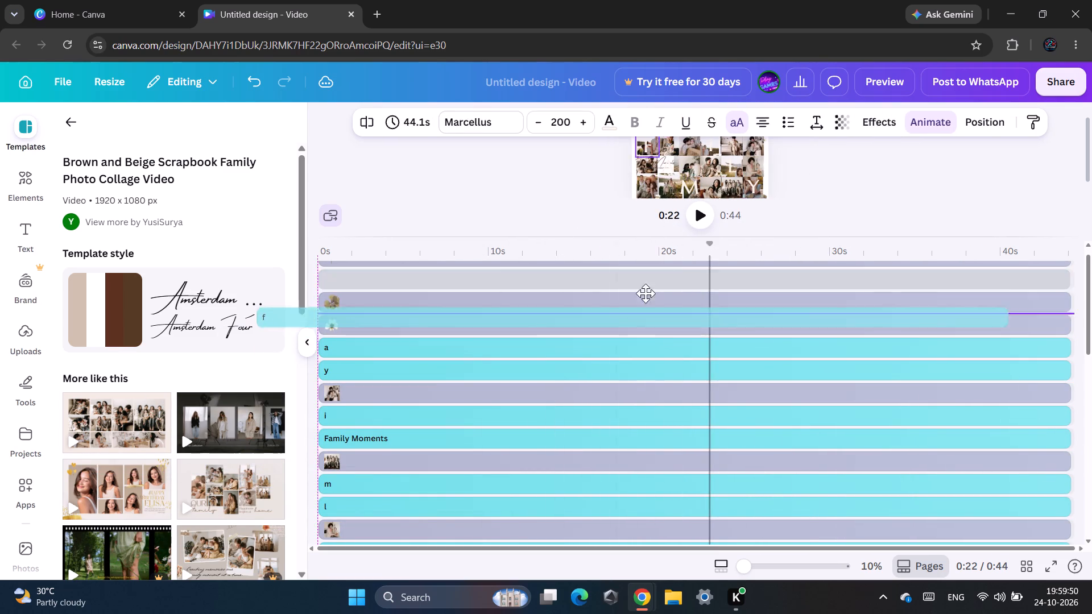
{"action": "left_click_drag", "start_coordinate": [672, 279], "coordinate": [614, 308]}
{"action": "left_click_drag", "start_coordinate": [663, 280], "coordinate": [627, 301]}
{"action": "left_click_drag", "start_coordinate": [690, 271], "coordinate": [619, 305]}
{"action": "left_click_drag", "start_coordinate": [672, 288], "coordinate": [654, 296]}
{"action": "left_click_drag", "start_coordinate": [689, 275], "coordinate": [671, 288]}
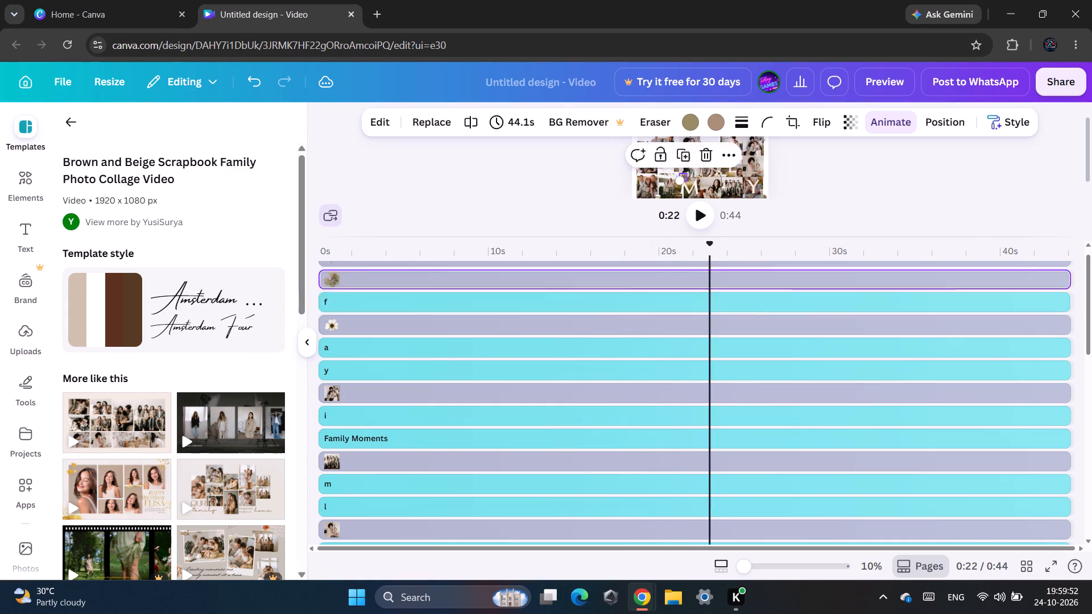
Move the group photo directly below the letter l, and the letters y and f below the couple photo.
{"action": "left_click_drag", "start_coordinate": [710, 273], "coordinate": [691, 287]}
{"action": "left_click_drag", "start_coordinate": [706, 276], "coordinate": [702, 286]}
{"action": "left_click_drag", "start_coordinate": [714, 297], "coordinate": [648, 356]}
{"action": "left_click_drag", "start_coordinate": [768, 335], "coordinate": [706, 394]}
{"action": "left_click_drag", "start_coordinate": [787, 404], "coordinate": [715, 473]}
{"action": "left_click_drag", "start_coordinate": [742, 466], "coordinate": [677, 512]}
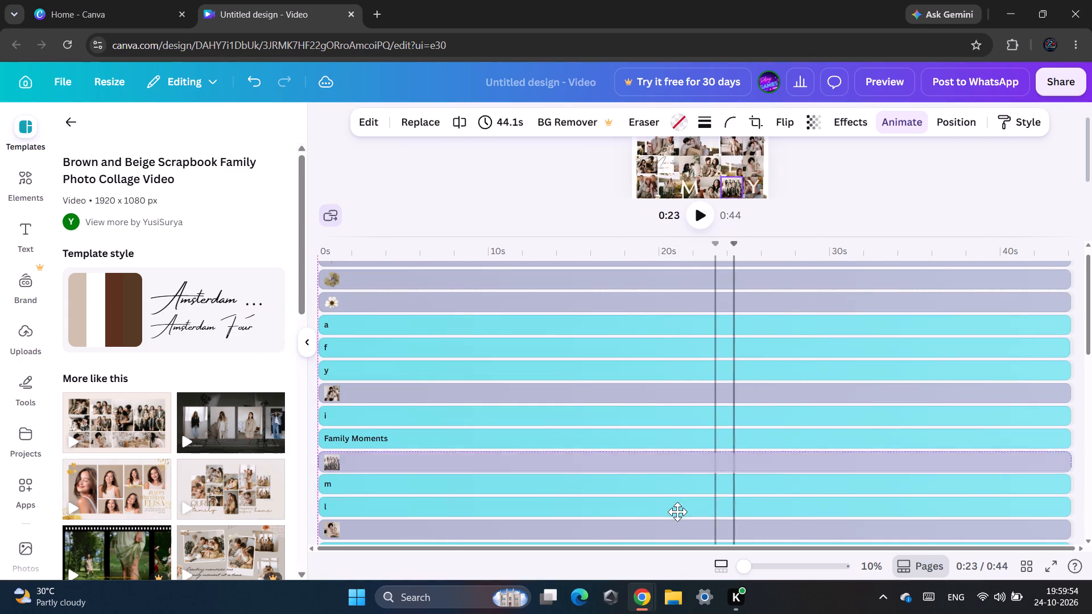
{"action": "left_click_drag", "start_coordinate": [677, 512], "coordinate": [681, 508]}
{"action": "left_click_drag", "start_coordinate": [785, 467], "coordinate": [763, 478]}
{"action": "left_click_drag", "start_coordinate": [850, 441], "coordinate": [790, 442]}
{"action": "left_click_drag", "start_coordinate": [837, 384], "coordinate": [802, 388]}
{"action": "left_click_drag", "start_coordinate": [906, 363], "coordinate": [783, 404]}
{"action": "left_click_drag", "start_coordinate": [903, 357], "coordinate": [781, 397]}
{"action": "left_click_drag", "start_coordinate": [817, 374], "coordinate": [775, 414]}
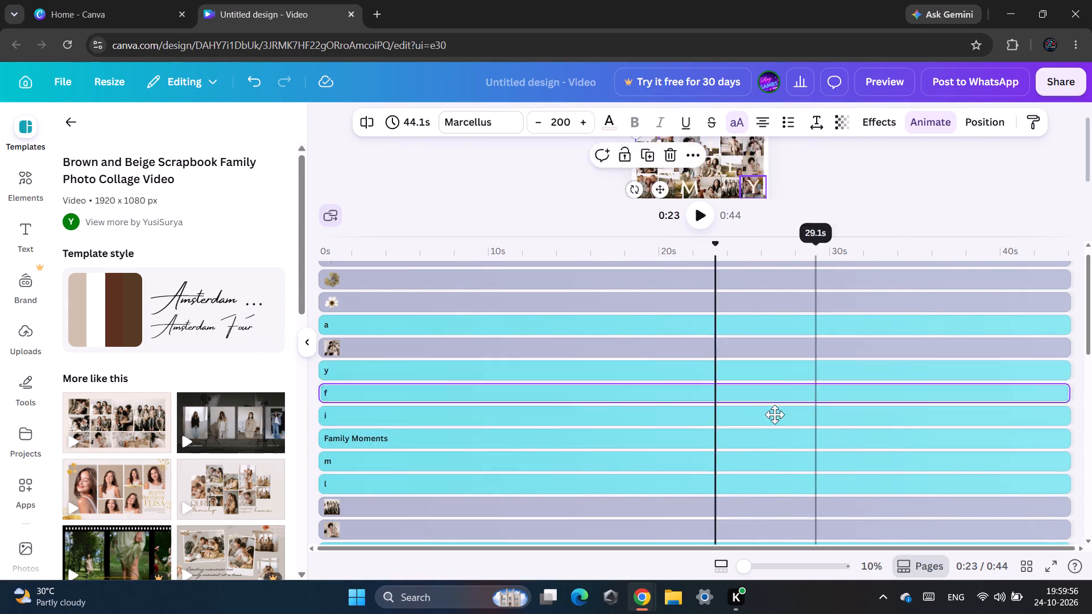
{"action": "left_click_drag", "start_coordinate": [775, 414], "coordinate": [770, 409]}
Move the letter i directly below l, the letter a directly below f, and the couple photo beneath a.
{"action": "left_click_drag", "start_coordinate": [805, 420], "coordinate": [741, 494]}
{"action": "left_click_drag", "start_coordinate": [748, 512], "coordinate": [668, 570]}
{"action": "left_click_drag", "start_coordinate": [695, 557], "coordinate": [661, 576]}
{"action": "left_click_drag", "start_coordinate": [942, 314], "coordinate": [795, 363]}
{"action": "left_click_drag", "start_coordinate": [818, 307], "coordinate": [660, 366]}
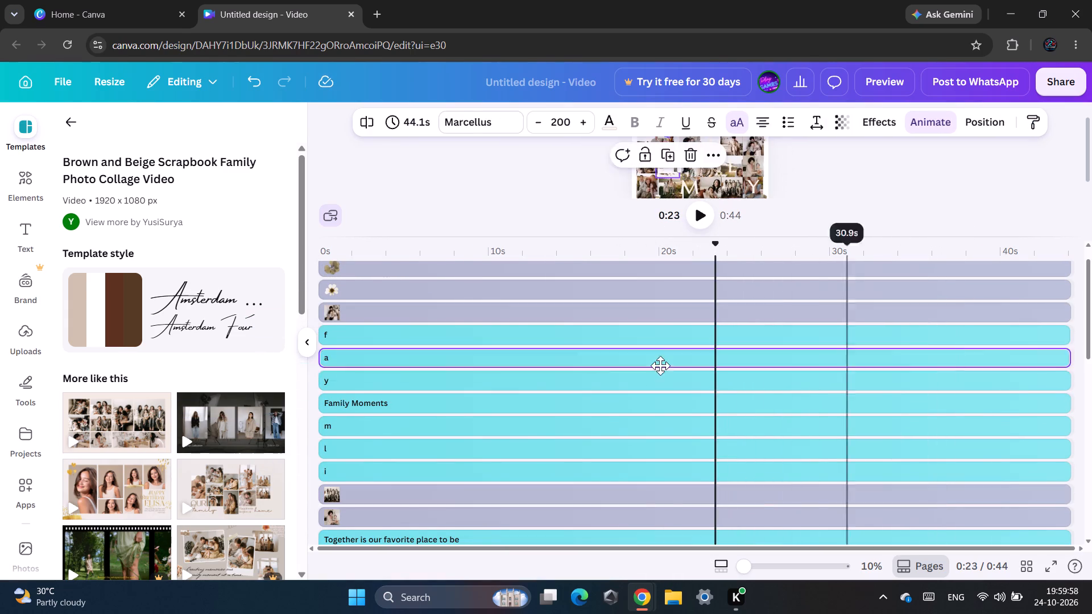
{"action": "left_click_drag", "start_coordinate": [660, 366], "coordinate": [656, 365]}
Reorder the layers below the brown flower as f, couple photo, a, "Family Moments", l, daisy, y, m and i.
{"action": "left_click_drag", "start_coordinate": [692, 393], "coordinate": [663, 401]}
{"action": "left_click_drag", "start_coordinate": [752, 386], "coordinate": [702, 453]}
{"action": "left_click_drag", "start_coordinate": [867, 381], "coordinate": [657, 446]}
{"action": "left_click_drag", "start_coordinate": [921, 402], "coordinate": [771, 445]}
{"action": "left_click_drag", "start_coordinate": [917, 375], "coordinate": [820, 433]}
{"action": "left_click_drag", "start_coordinate": [909, 395], "coordinate": [861, 434]}
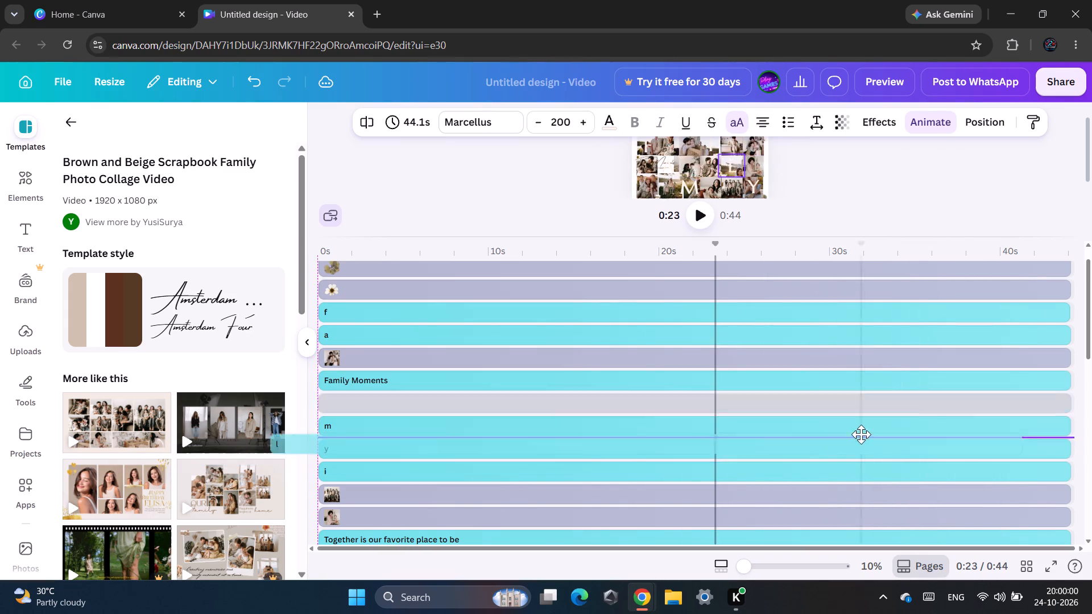
{"action": "left_click_drag", "start_coordinate": [861, 434], "coordinate": [882, 406]}
{"action": "left_click_drag", "start_coordinate": [1014, 349], "coordinate": [880, 331]}
{"action": "left_click_drag", "start_coordinate": [798, 298], "coordinate": [715, 442]}
{"action": "left_click_drag", "start_coordinate": [790, 406], "coordinate": [676, 464]}
{"action": "left_click_drag", "start_coordinate": [721, 430], "coordinate": [746, 357]}
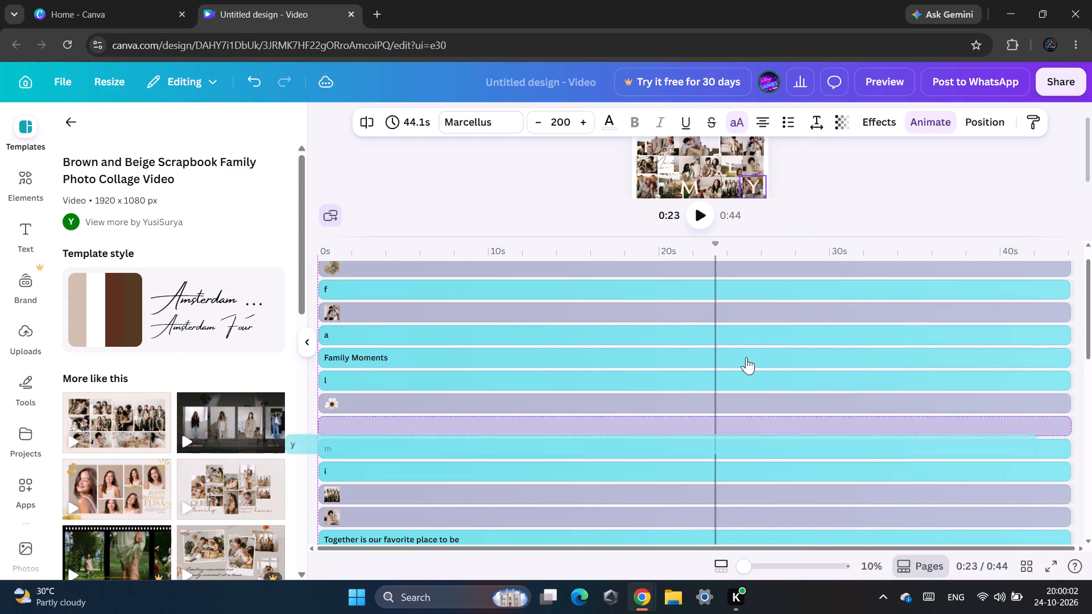
{"action": "left_click_drag", "start_coordinate": [746, 357], "coordinate": [692, 433]}
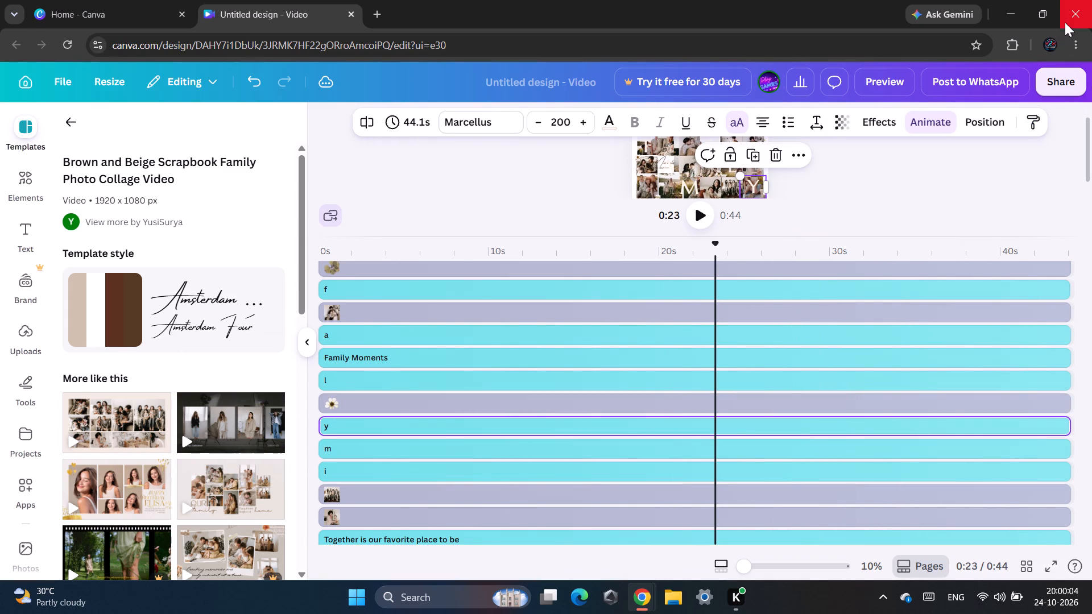
Close the browser window holding the Canva video design and try to close the remaining New Tab window.
{"action": "left_click_drag", "start_coordinate": [1065, 22], "coordinate": [712, 148]}
{"action": "left_click", "coordinate": [1087, 13]}
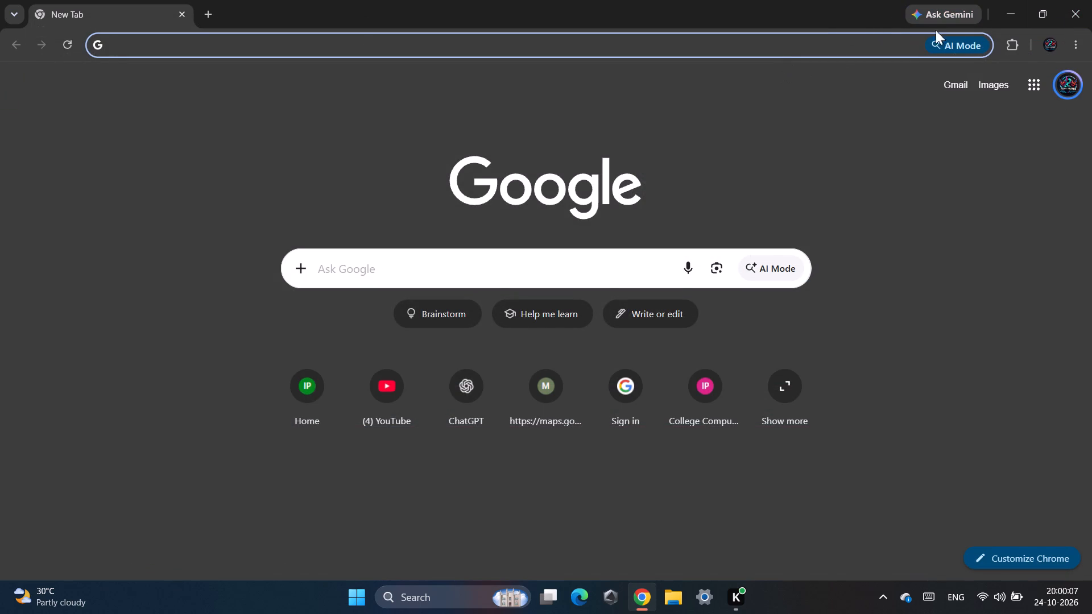
{"action": "left_click_drag", "start_coordinate": [1079, 14], "coordinate": [1061, 34]}
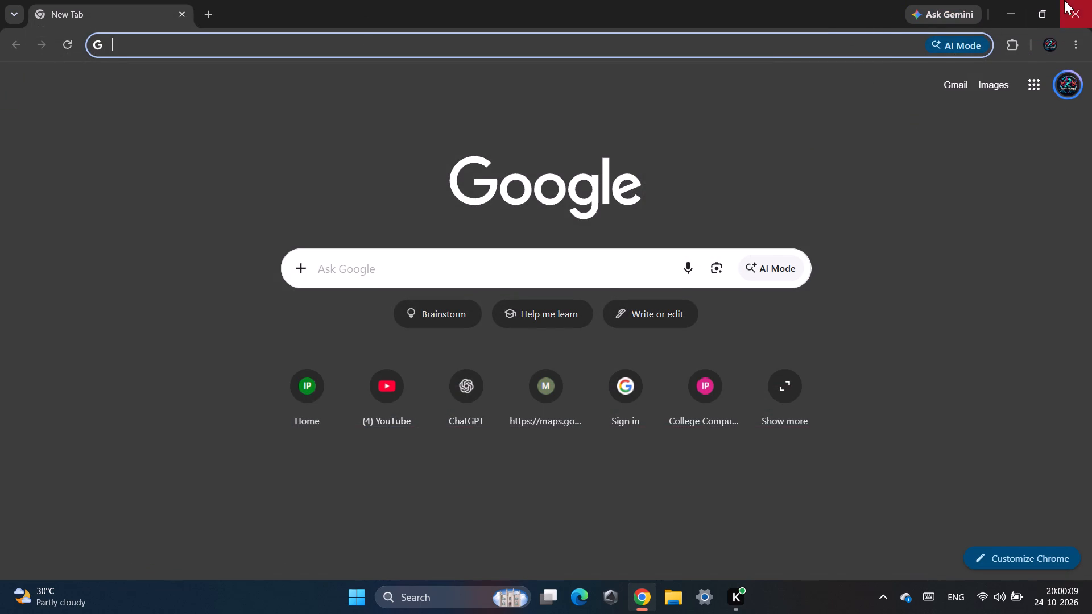
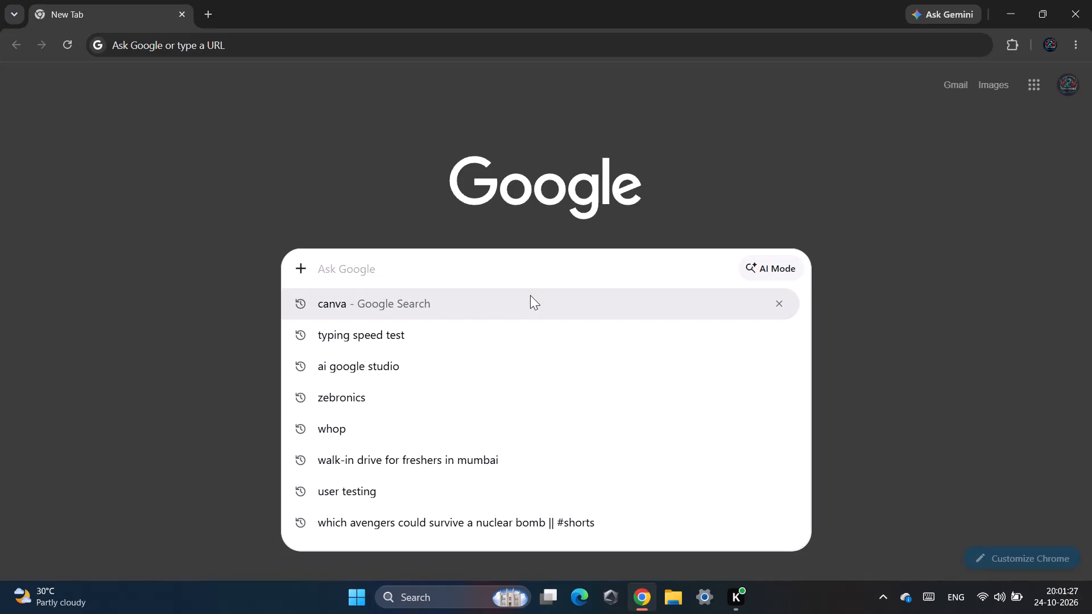
Search Google for canva and open the Canva India: Visual Suite for Everyone site.
{"action": "left_click", "coordinate": [530, 295]}
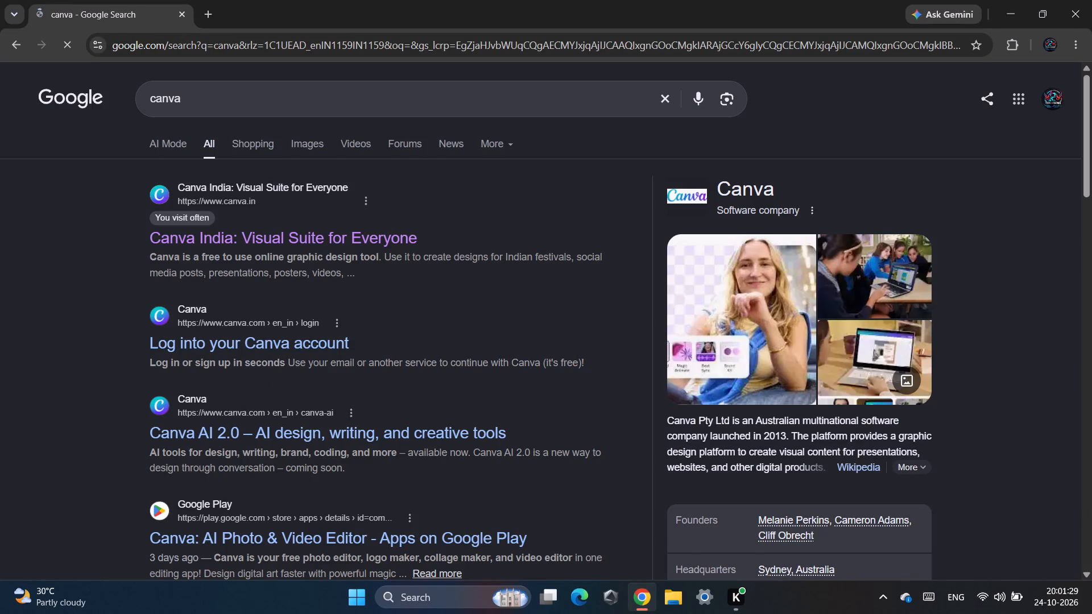
{"action": "left_click", "coordinate": [277, 240]}
{"action": "left_click_drag", "start_coordinate": [6, 218], "coordinate": [426, 435]}
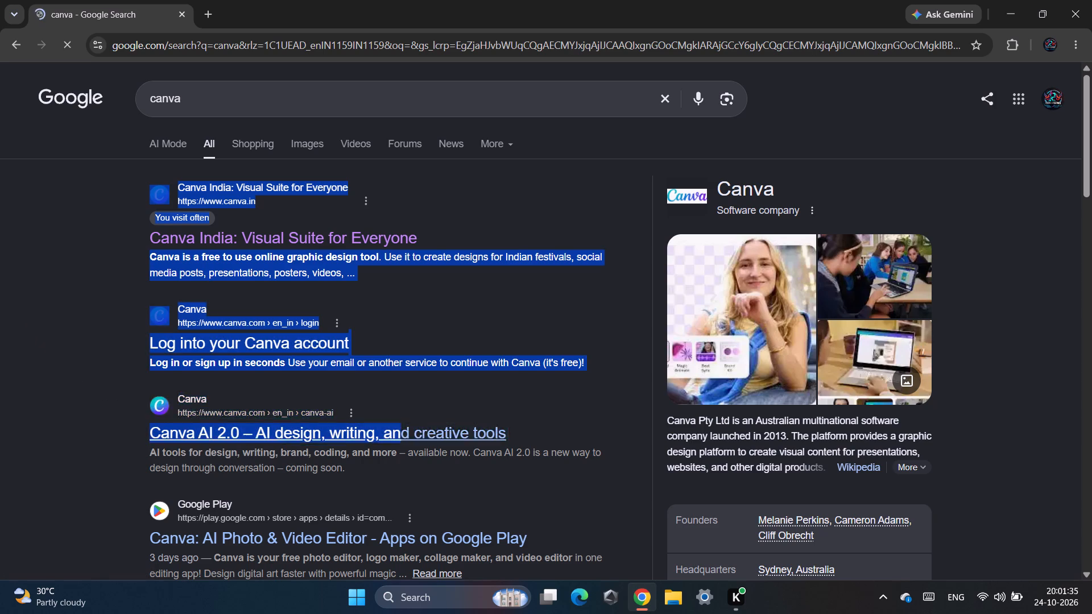
{"action": "left_click_drag", "start_coordinate": [426, 435], "coordinate": [679, 140]}
{"action": "left_click", "coordinate": [679, 140]}
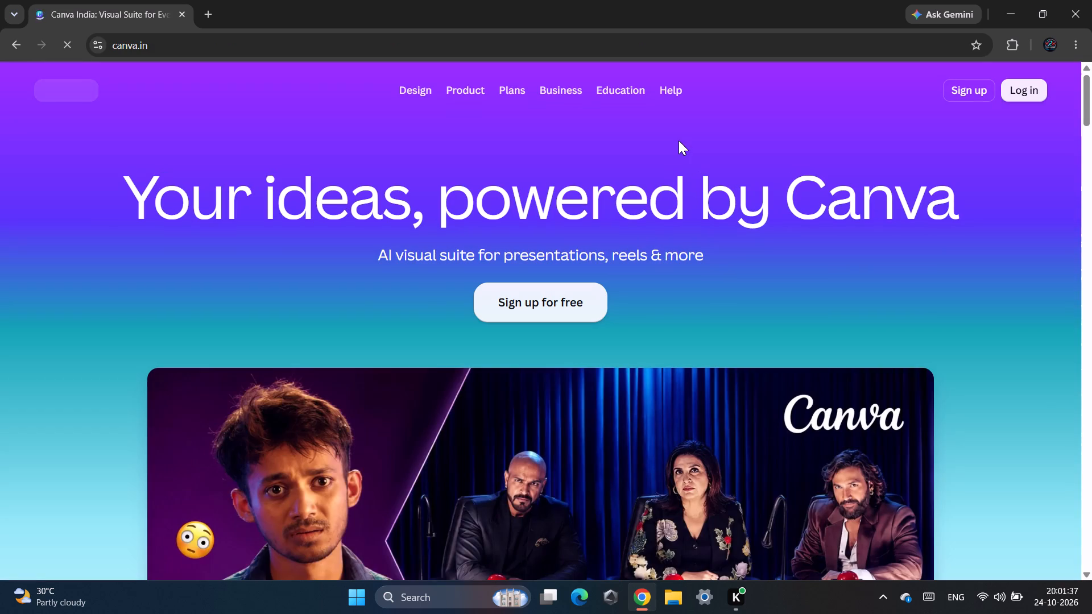
Log in to Canva to reach the account's home page.
{"action": "left_click", "coordinate": [1023, 93]}
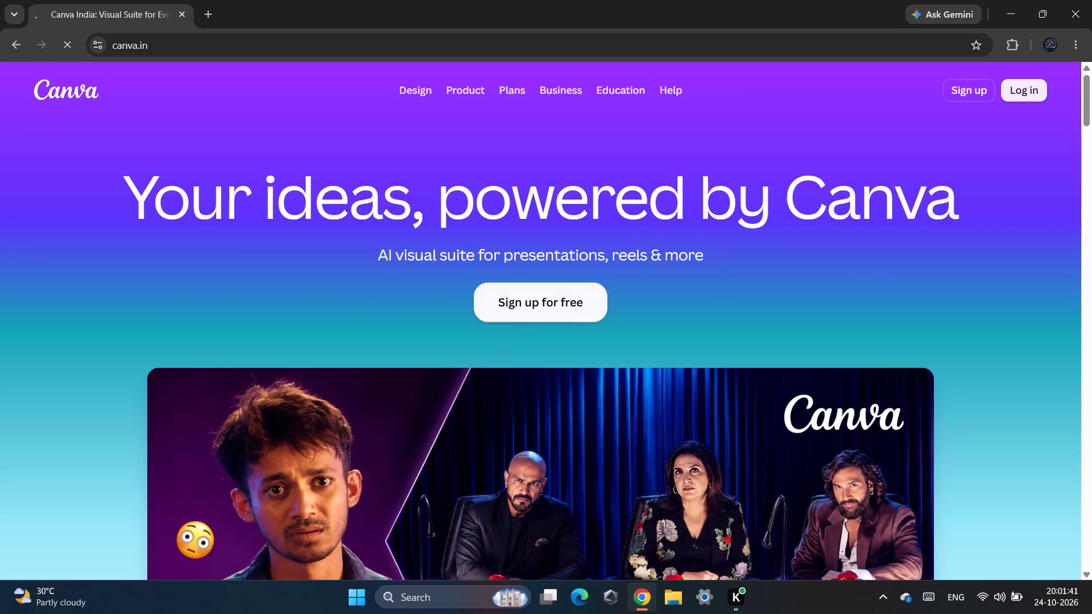
{"action": "left_click", "coordinate": [1021, 90]}
{"action": "left_click_drag", "start_coordinate": [382, 71], "coordinate": [870, 125]}
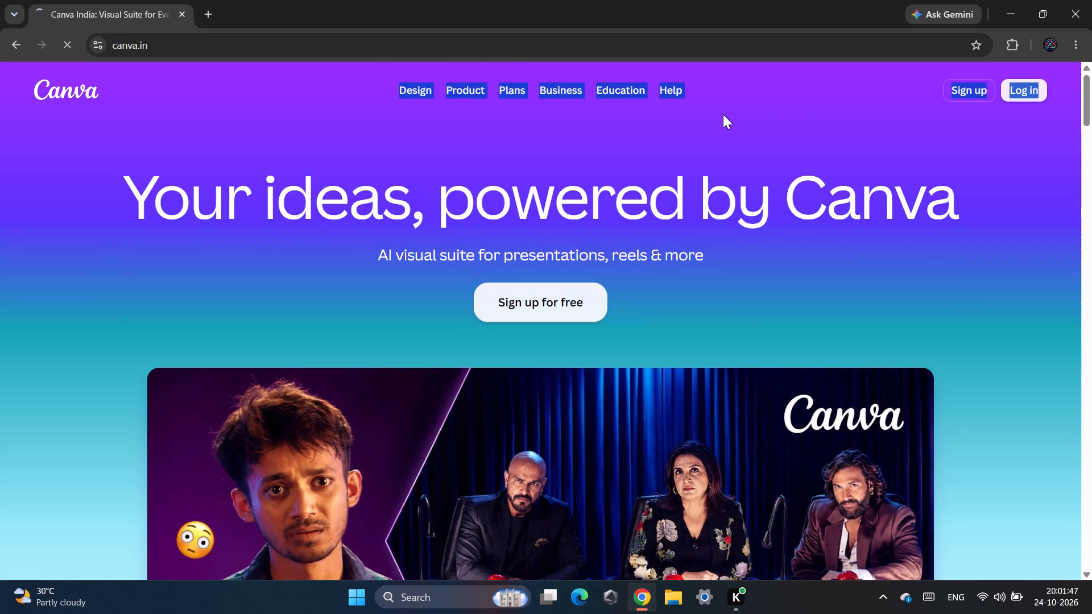
{"action": "left_click", "coordinate": [723, 114]}
{"action": "left_click", "coordinate": [1025, 89]}
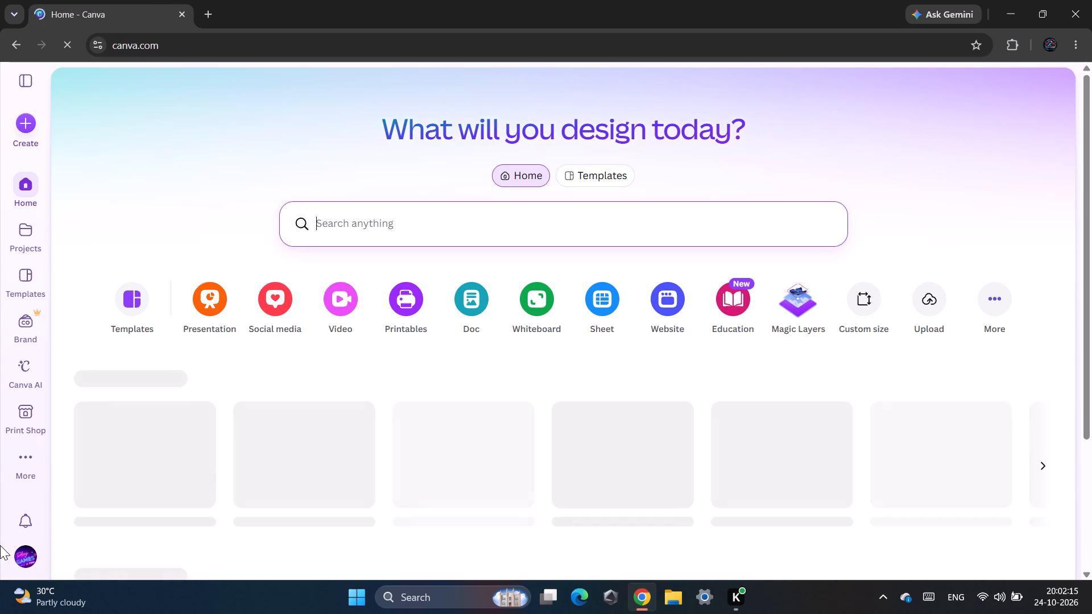
Open the Videos category for creating a new design.
{"action": "left_click", "coordinate": [353, 295]}
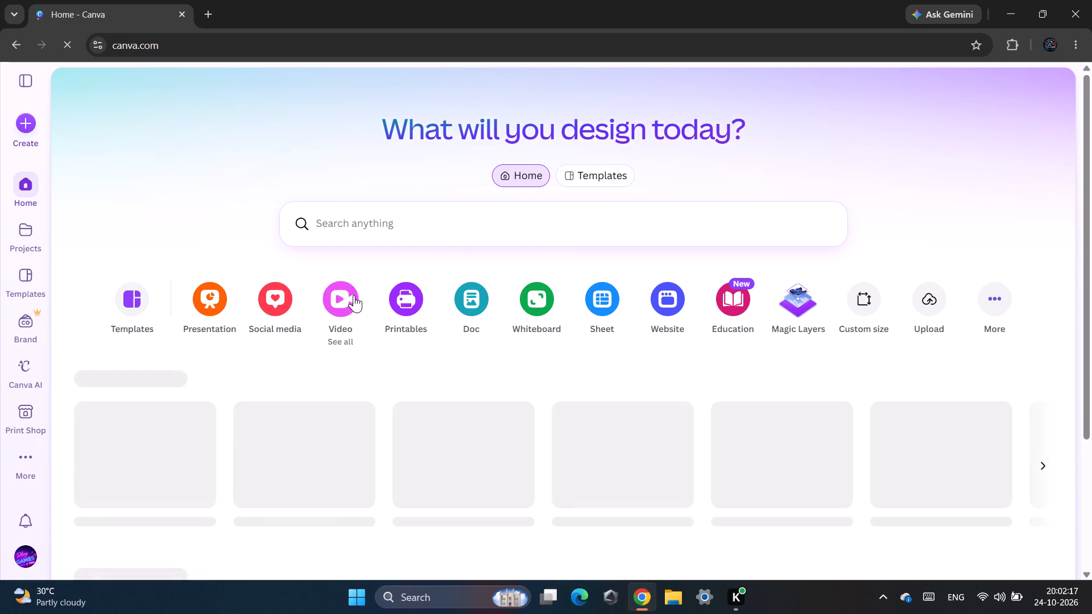
{"action": "double_click", "coordinate": [344, 307]}
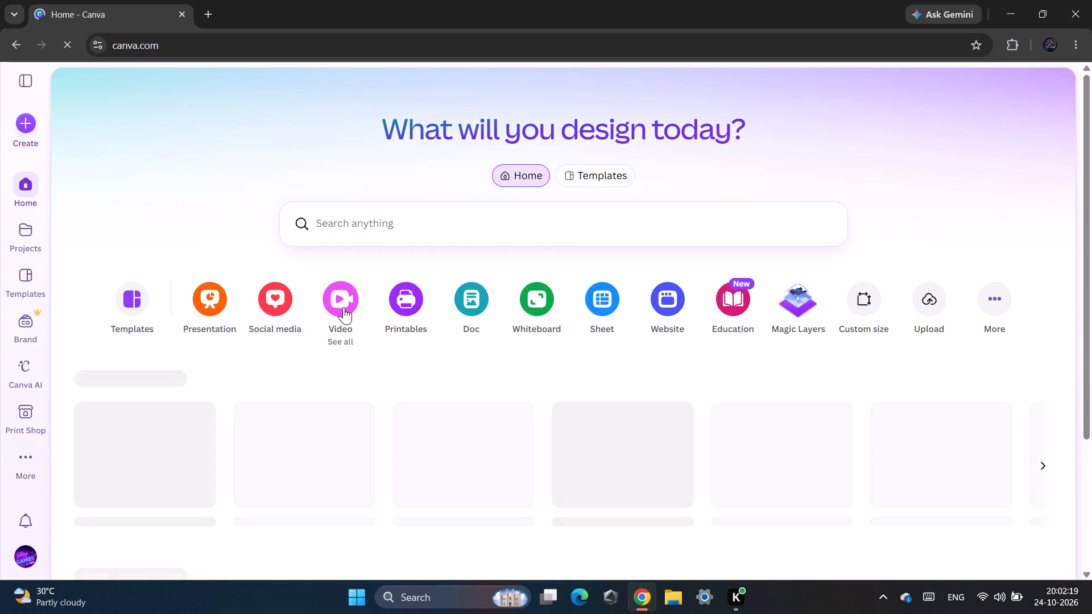
{"action": "double_click", "coordinate": [344, 307]}
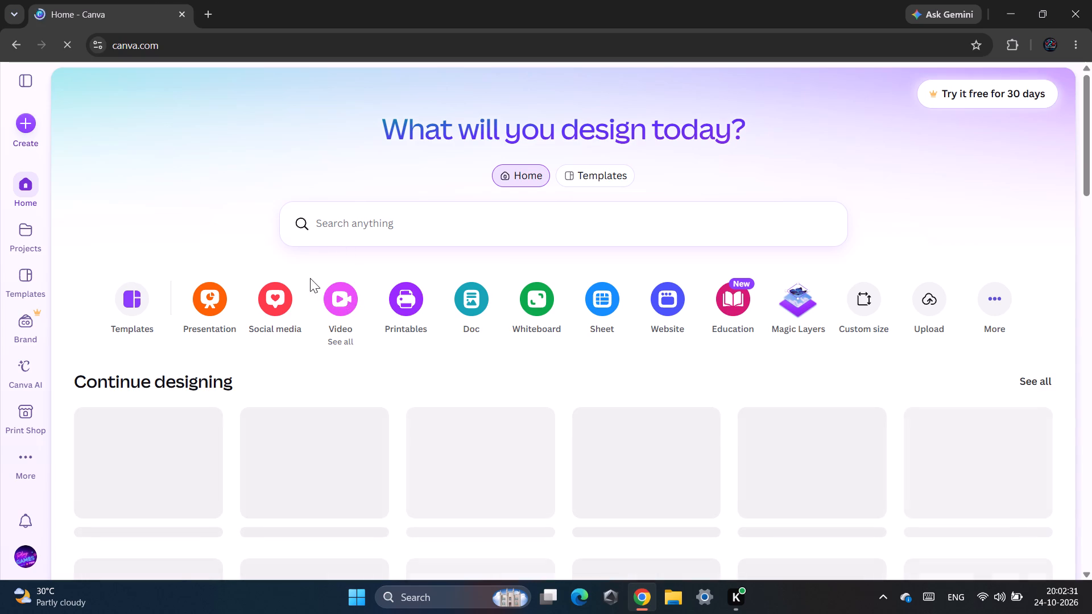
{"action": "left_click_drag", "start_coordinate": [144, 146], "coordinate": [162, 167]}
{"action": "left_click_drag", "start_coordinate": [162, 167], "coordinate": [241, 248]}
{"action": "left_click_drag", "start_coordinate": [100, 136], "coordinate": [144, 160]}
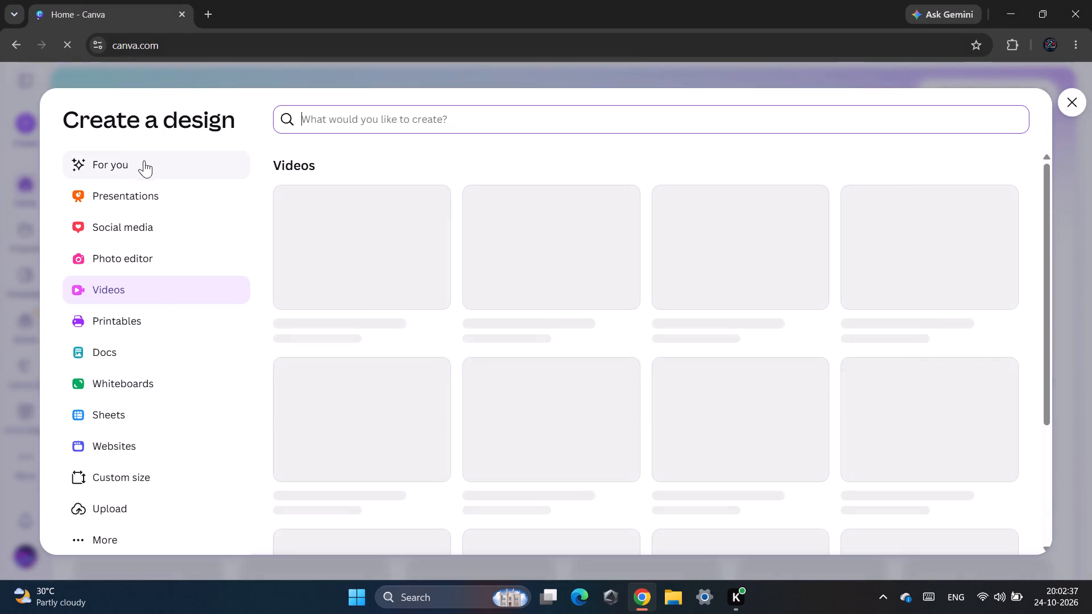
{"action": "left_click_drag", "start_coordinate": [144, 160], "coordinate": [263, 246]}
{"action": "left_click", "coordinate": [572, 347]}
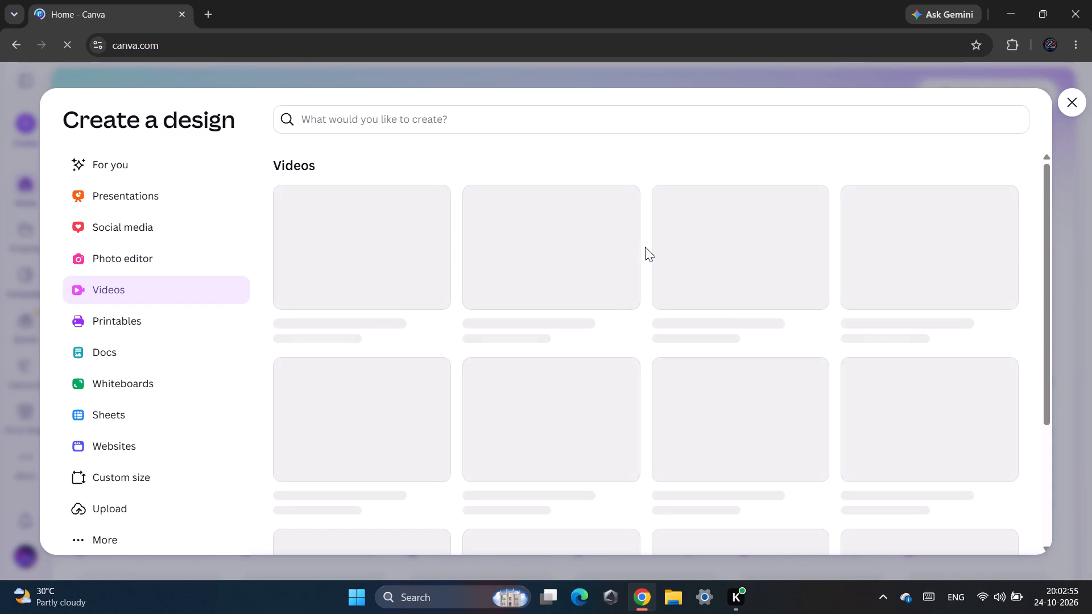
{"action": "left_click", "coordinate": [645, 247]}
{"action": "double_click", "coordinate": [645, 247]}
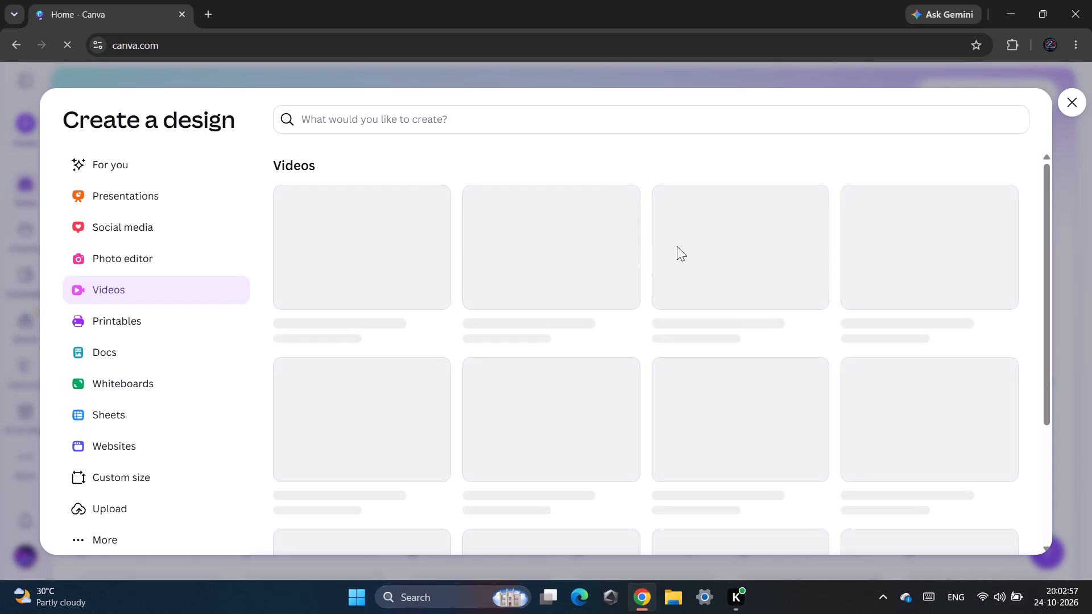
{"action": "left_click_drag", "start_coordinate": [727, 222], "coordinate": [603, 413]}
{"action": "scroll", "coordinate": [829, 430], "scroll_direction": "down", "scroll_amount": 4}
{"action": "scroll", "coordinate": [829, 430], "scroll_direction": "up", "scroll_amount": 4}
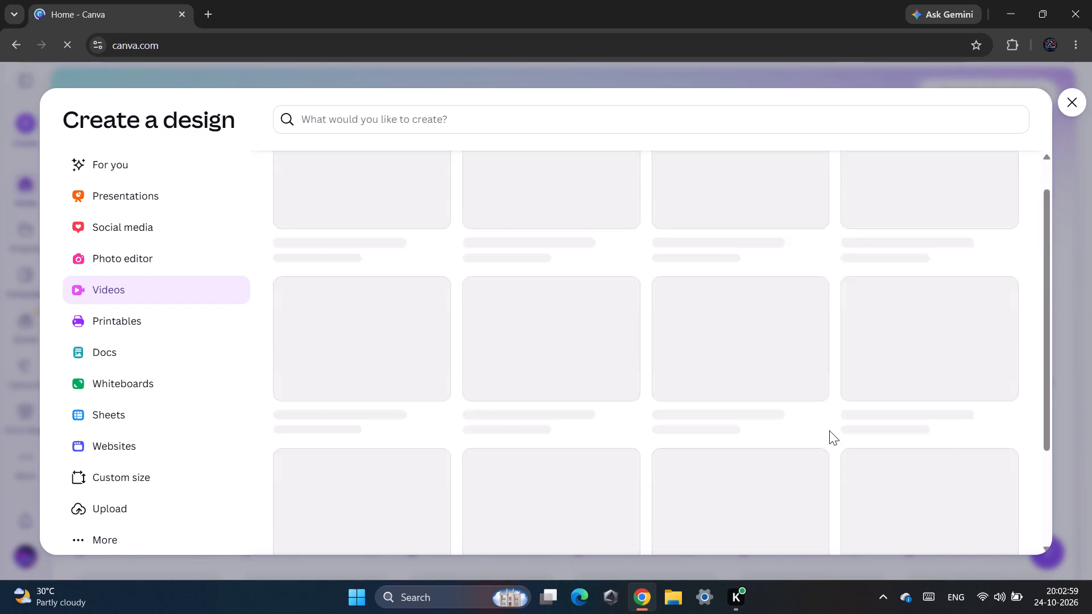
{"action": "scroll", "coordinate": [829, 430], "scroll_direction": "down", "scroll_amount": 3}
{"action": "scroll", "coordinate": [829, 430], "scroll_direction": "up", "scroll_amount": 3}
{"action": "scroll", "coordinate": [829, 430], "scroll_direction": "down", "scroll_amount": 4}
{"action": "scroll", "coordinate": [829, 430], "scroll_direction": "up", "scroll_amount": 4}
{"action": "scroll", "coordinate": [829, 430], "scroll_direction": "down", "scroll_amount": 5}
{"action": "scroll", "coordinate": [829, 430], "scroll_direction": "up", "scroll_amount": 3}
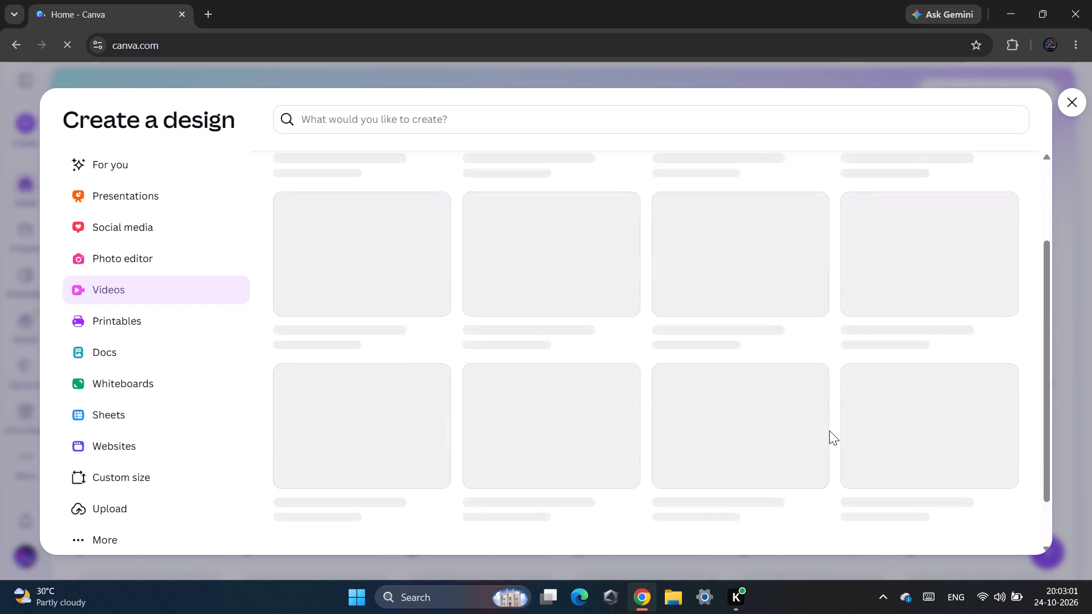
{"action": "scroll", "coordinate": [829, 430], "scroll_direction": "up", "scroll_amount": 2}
Create a blank video design from the Videos options and show the browser window maximized.
{"action": "left_click_drag", "start_coordinate": [654, 0], "coordinate": [638, 97]}
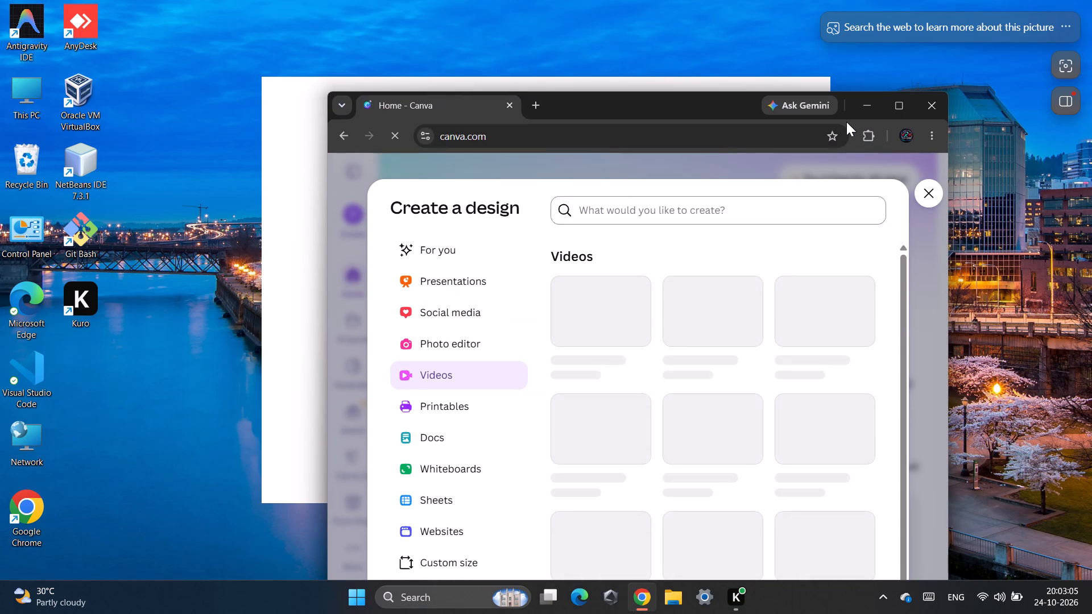
{"action": "left_click", "coordinate": [782, 272]}
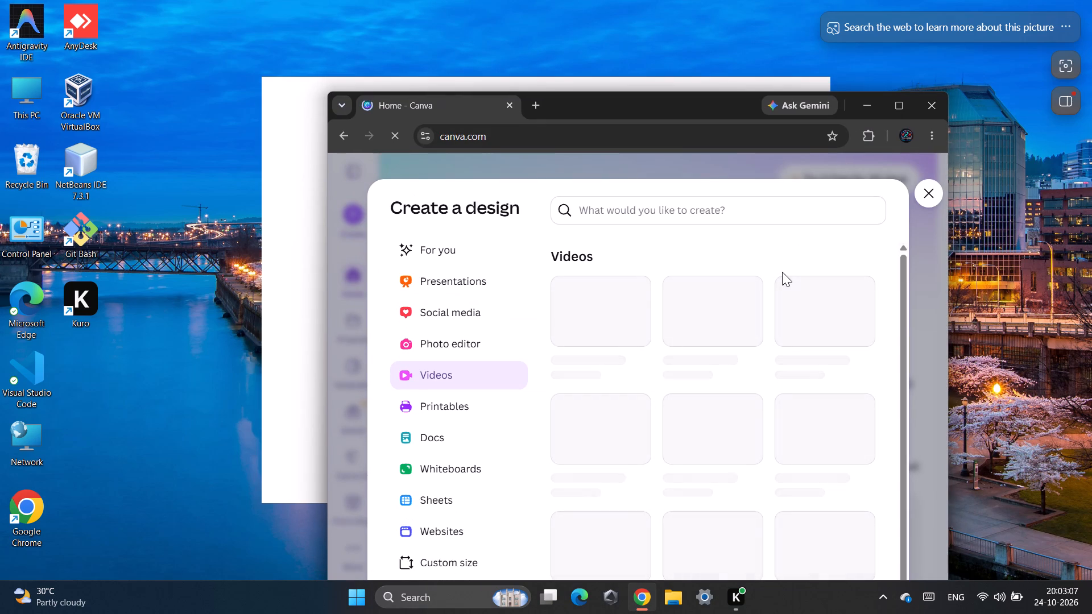
{"action": "left_click", "coordinate": [664, 277]}
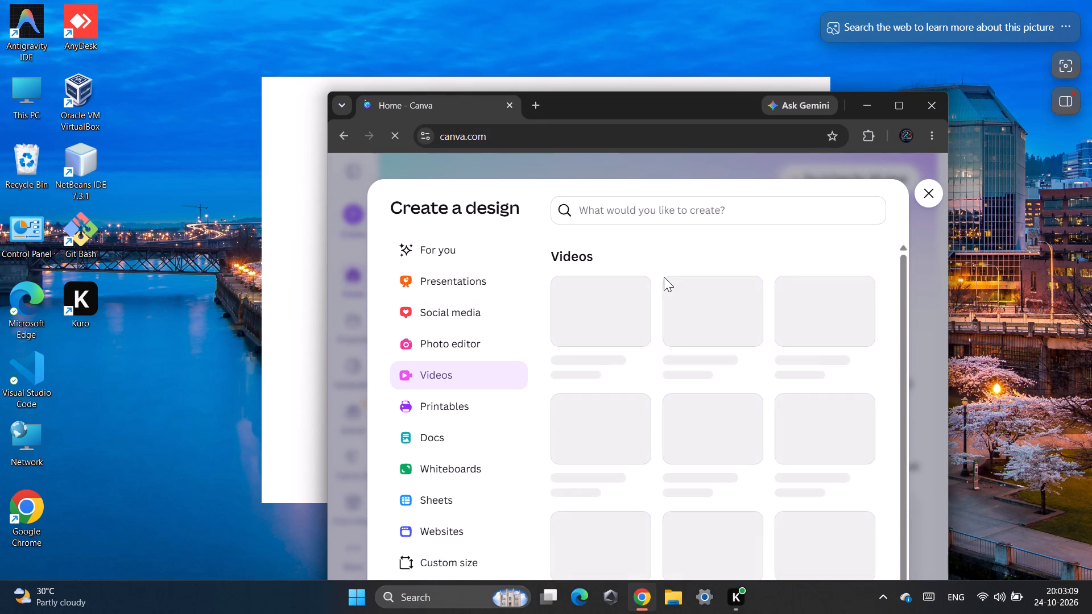
{"action": "left_click", "coordinate": [666, 277]}
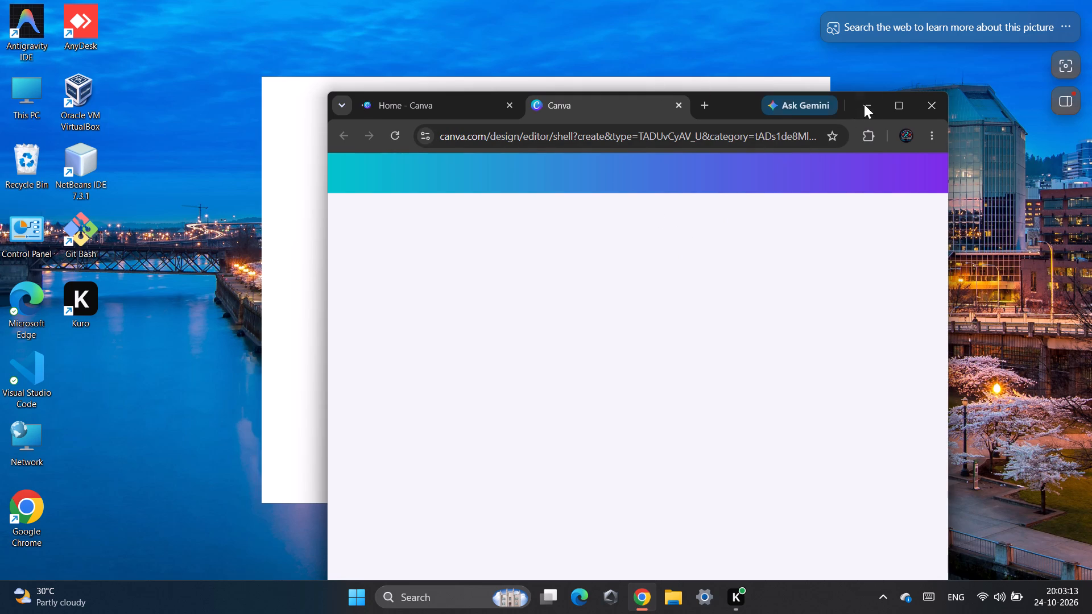
{"action": "left_click", "coordinate": [898, 105]}
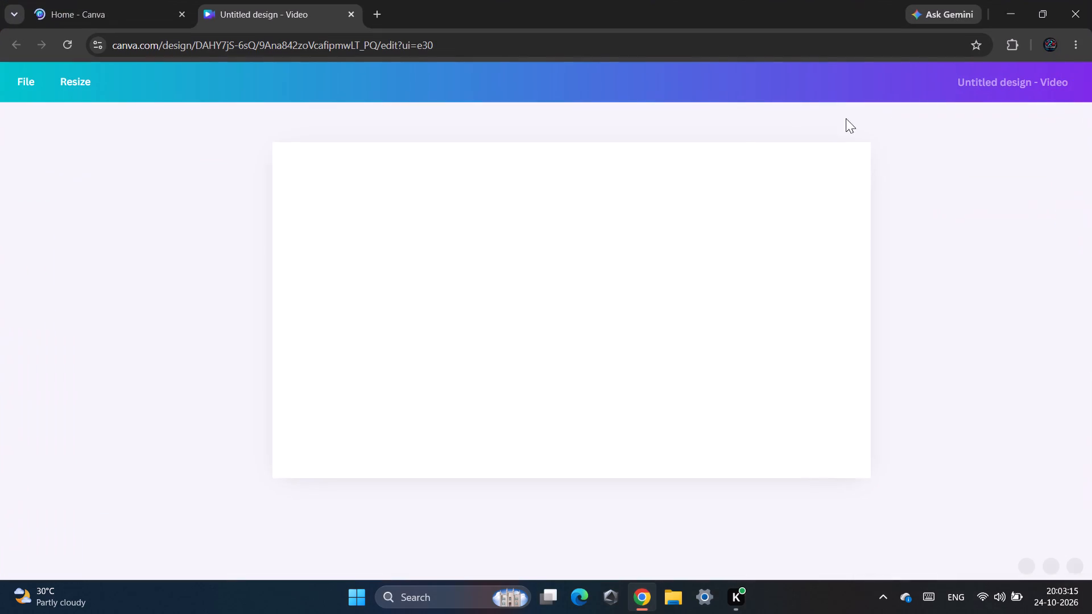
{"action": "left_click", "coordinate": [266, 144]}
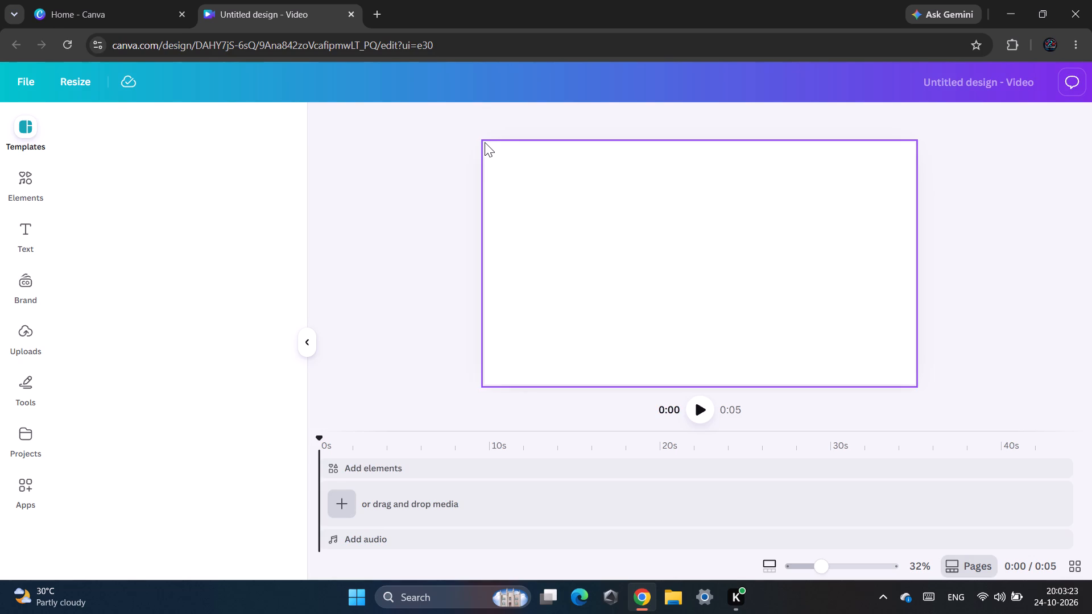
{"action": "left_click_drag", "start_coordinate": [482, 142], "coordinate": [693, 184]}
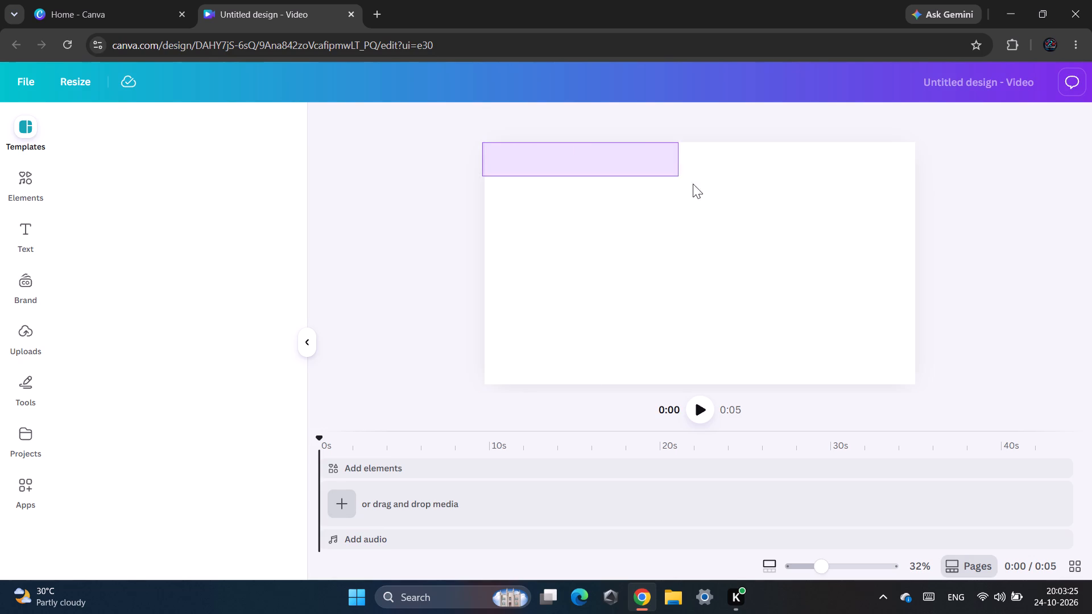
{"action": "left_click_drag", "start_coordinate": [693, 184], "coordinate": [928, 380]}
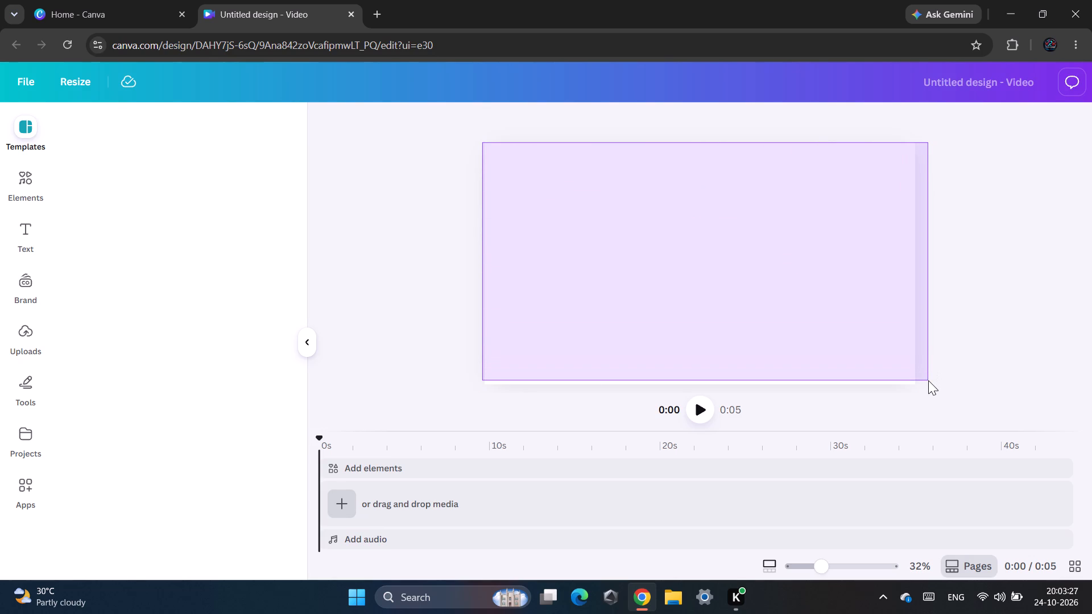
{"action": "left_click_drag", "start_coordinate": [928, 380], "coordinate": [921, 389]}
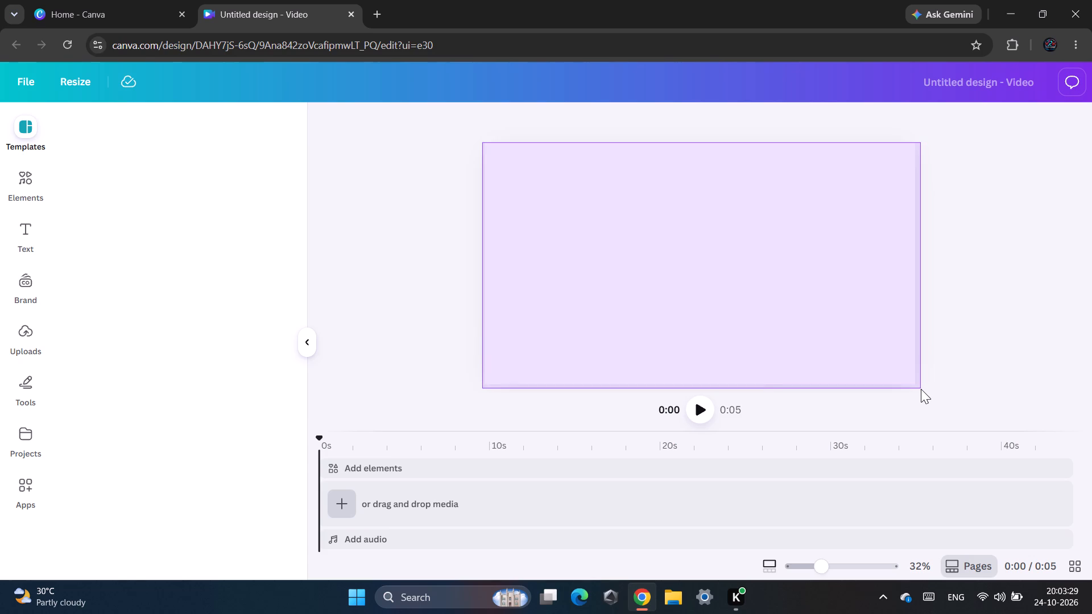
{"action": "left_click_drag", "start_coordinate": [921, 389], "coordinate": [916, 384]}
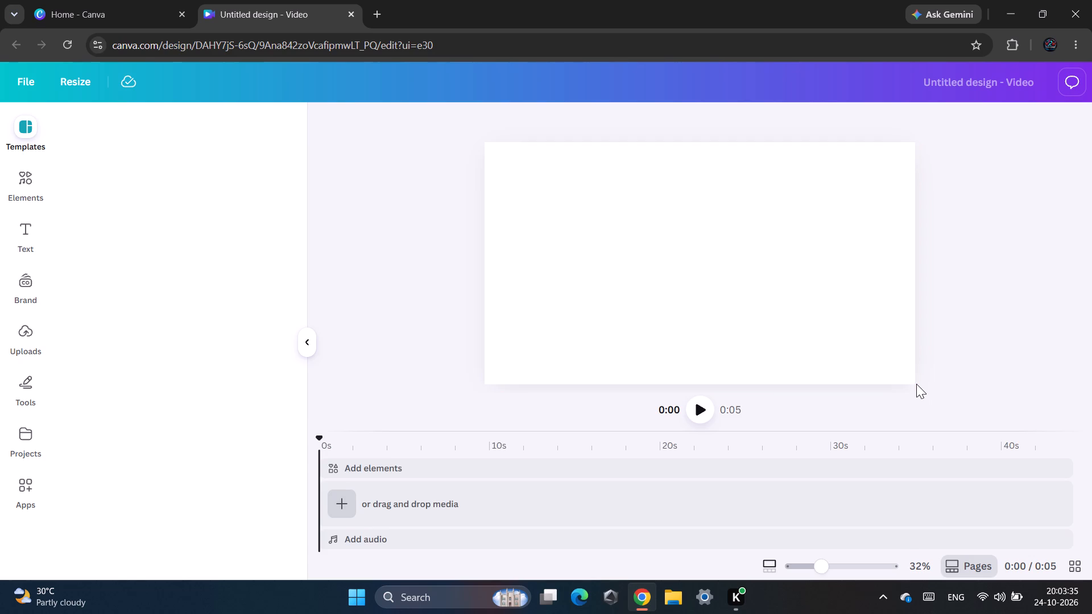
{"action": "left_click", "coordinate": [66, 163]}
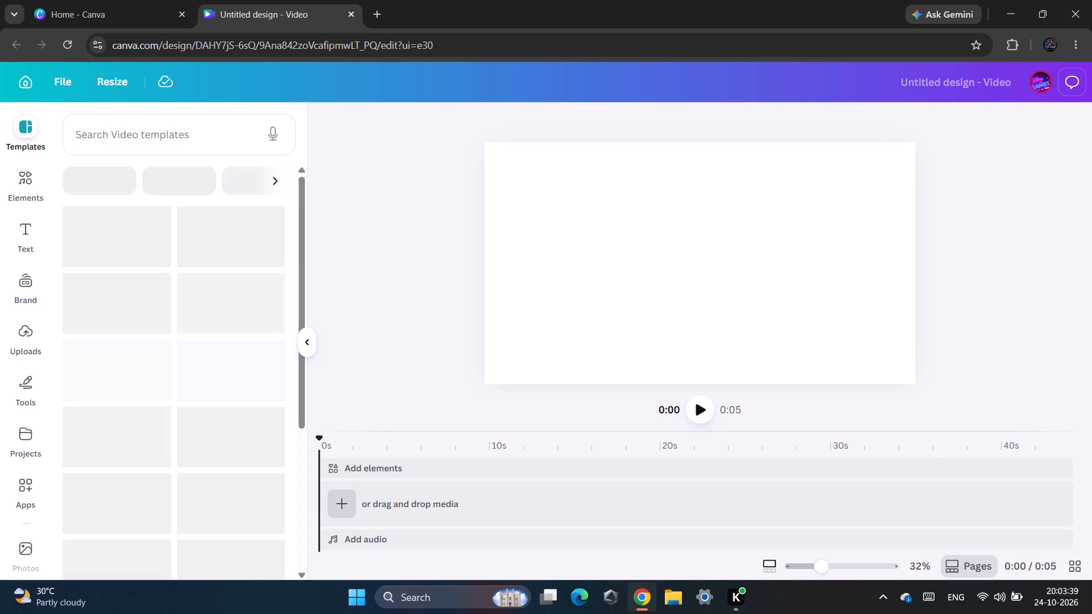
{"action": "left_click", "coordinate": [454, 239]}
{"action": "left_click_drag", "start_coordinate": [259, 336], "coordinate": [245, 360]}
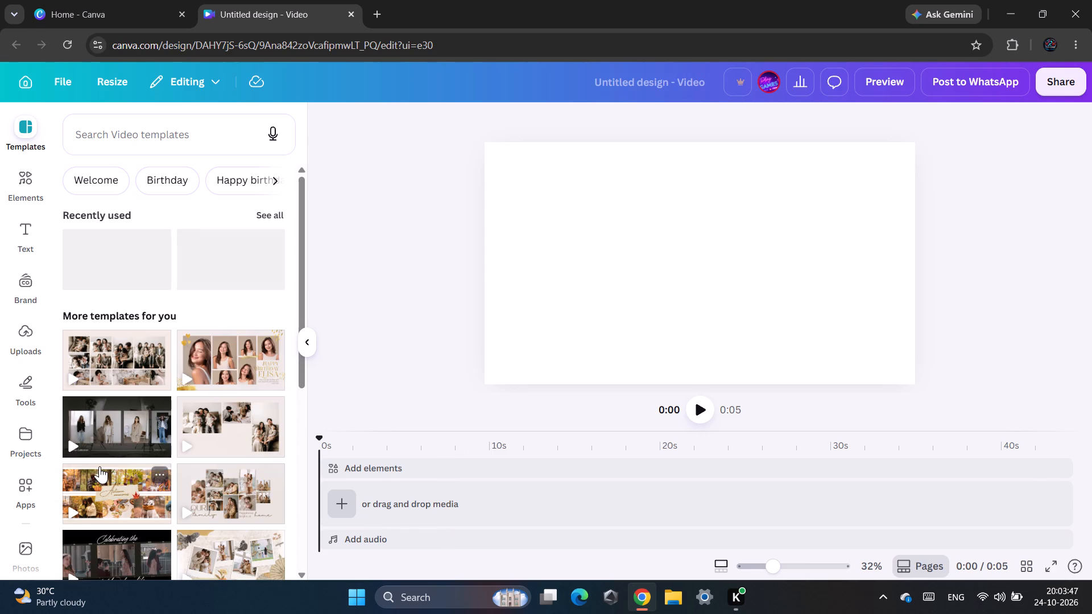
Apply the Beige Modern Family Photo Collage Video template to the blank video design.
{"action": "left_click", "coordinate": [142, 358]}
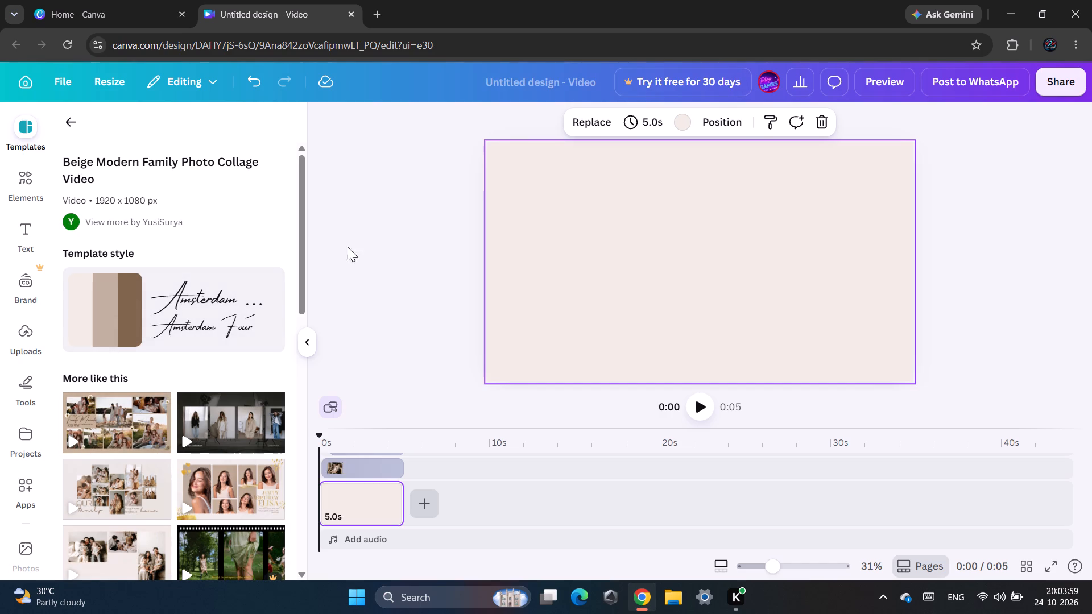
Close the browser window holding the new video design.
{"action": "left_click", "coordinate": [1083, 11]}
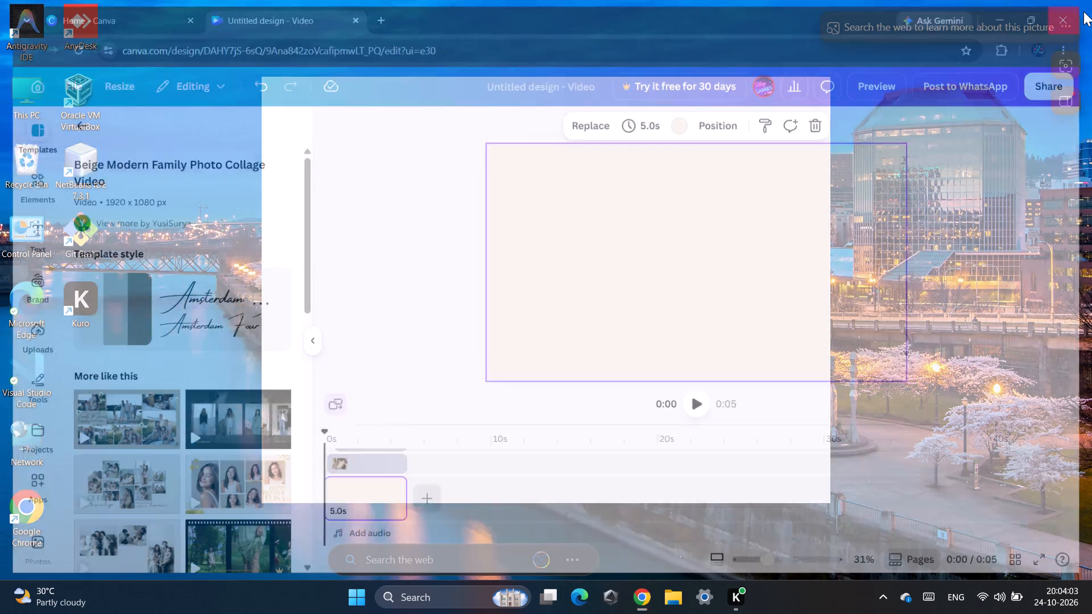